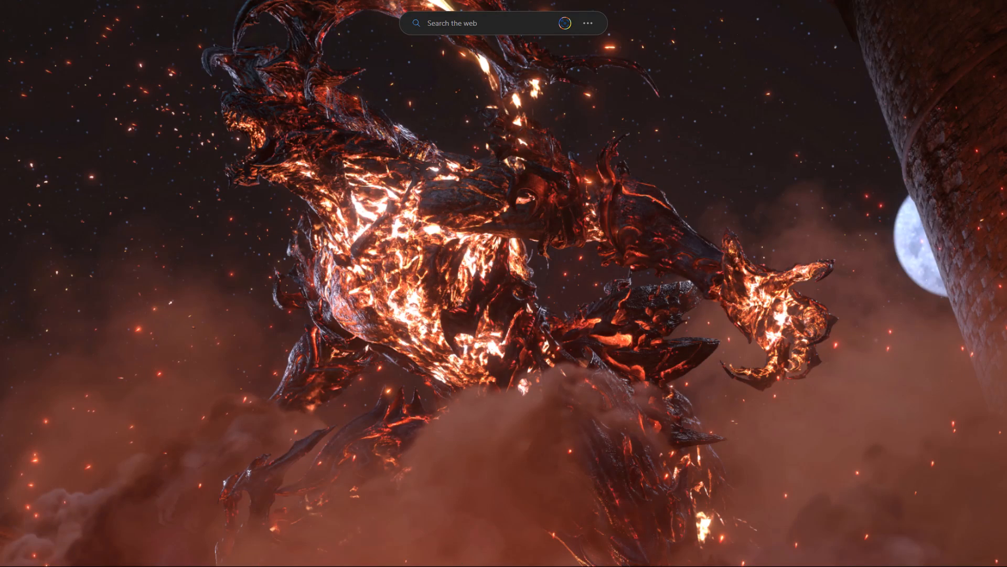
Switch to the open QGIS project and examine the map from the Hadol area to the point features in Dharoi Reservoir.
click(687, 565)
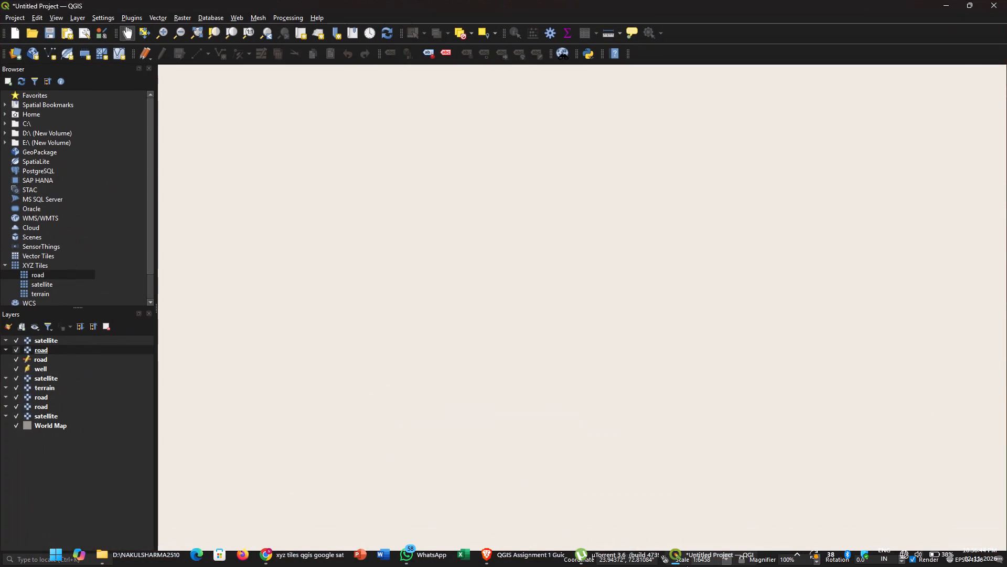
ctrl+scroll(689, 418, down, 5)
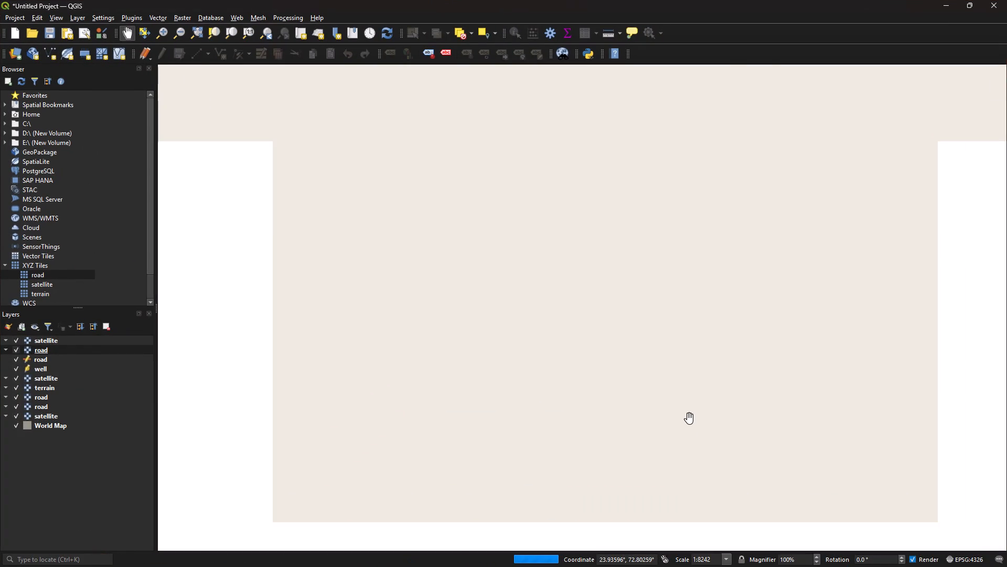
ctrl+scroll(689, 418, down, 4)
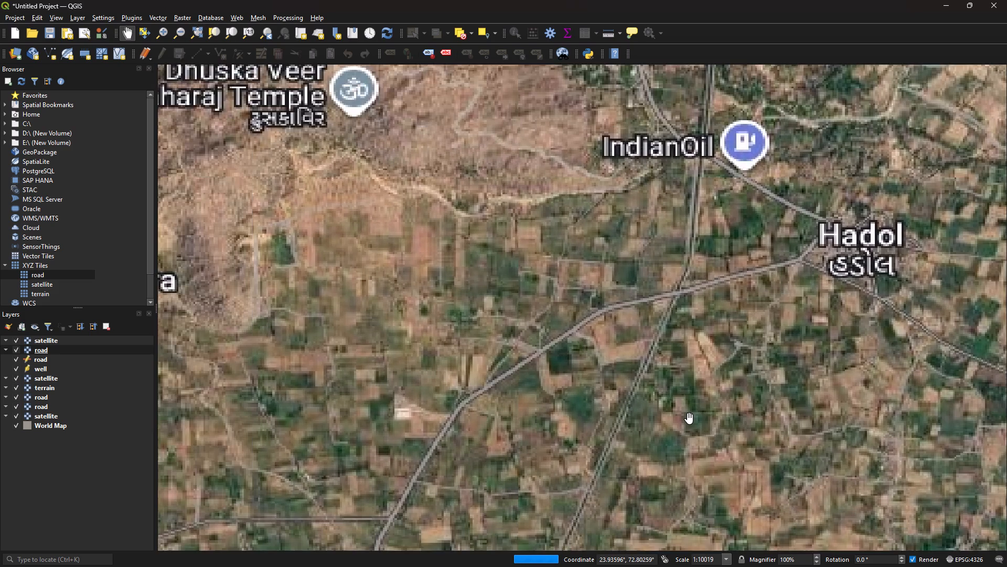
ctrl+scroll(689, 418, down, 3)
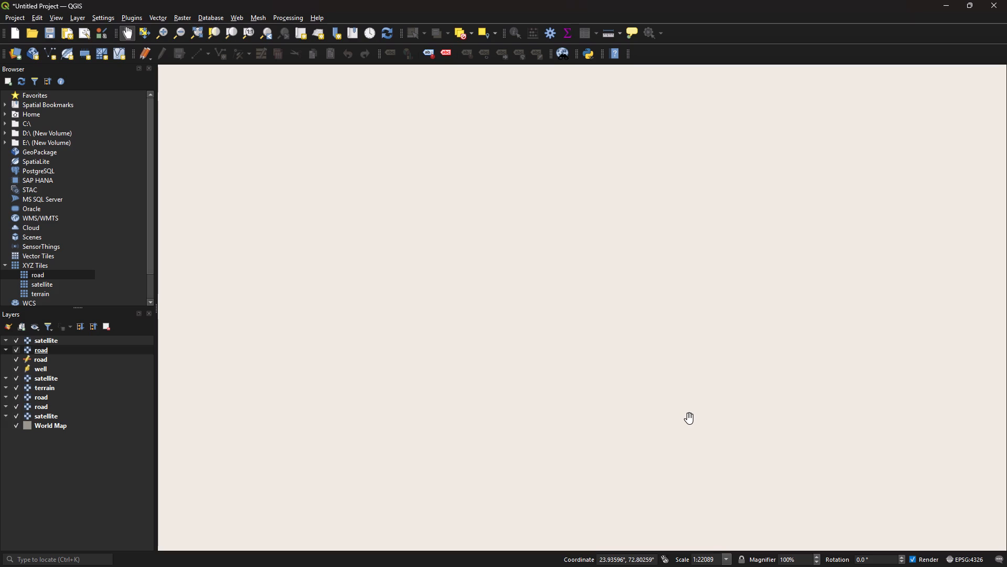
ctrl+scroll(689, 418, down, 7)
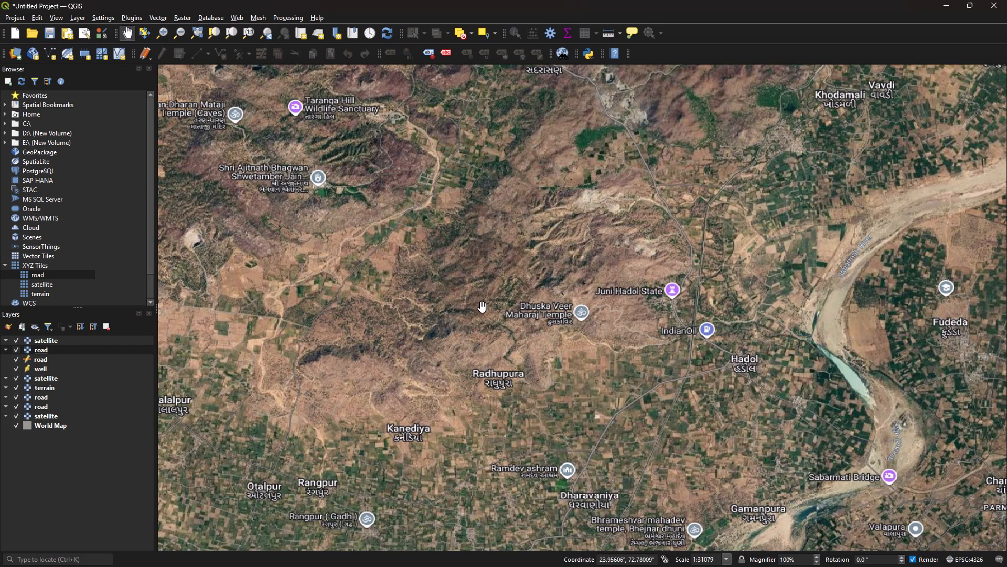
ctrl+scroll(602, 351, down, 10)
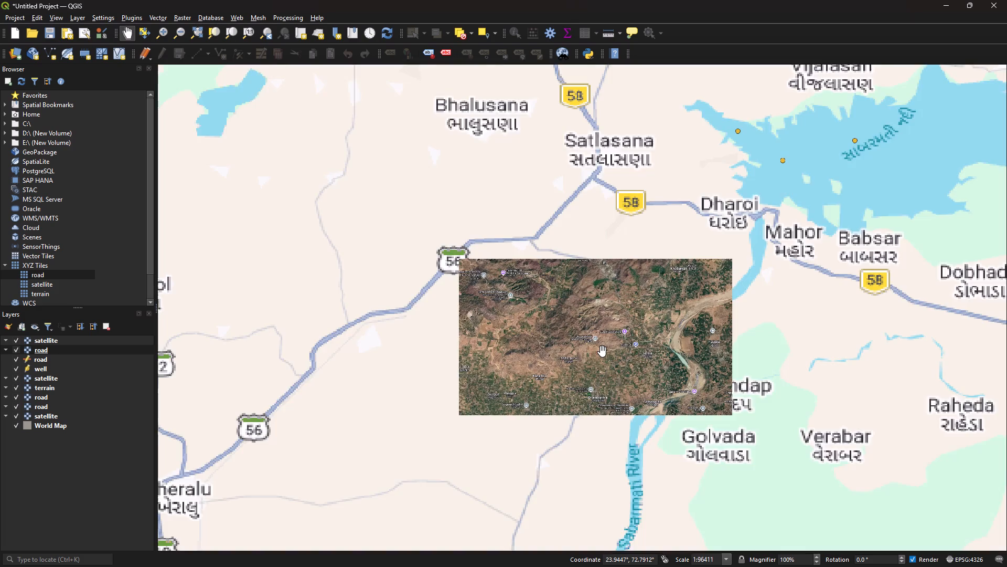
drag(769, 223, 557, 352)
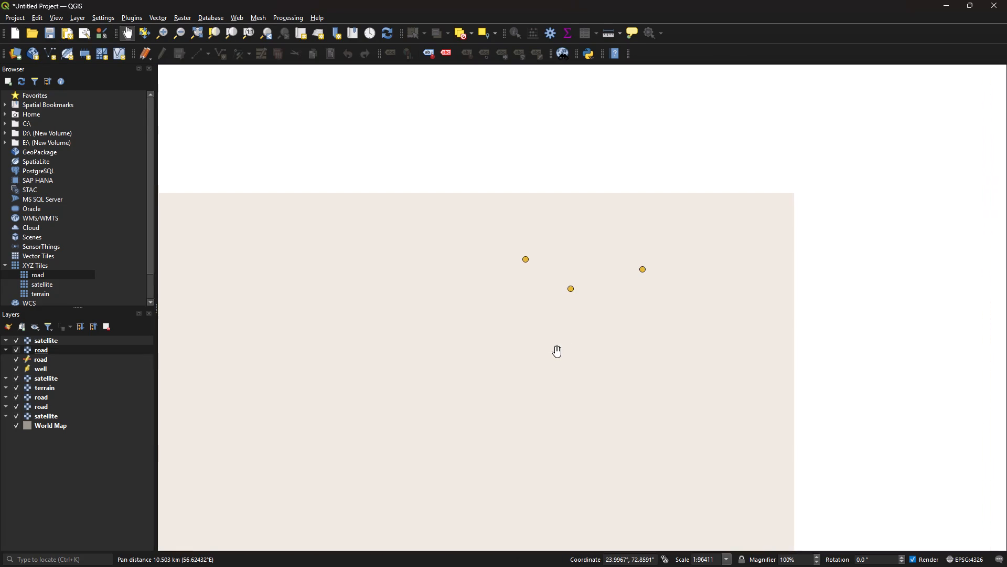
ctrl+scroll(615, 290, up, 5)
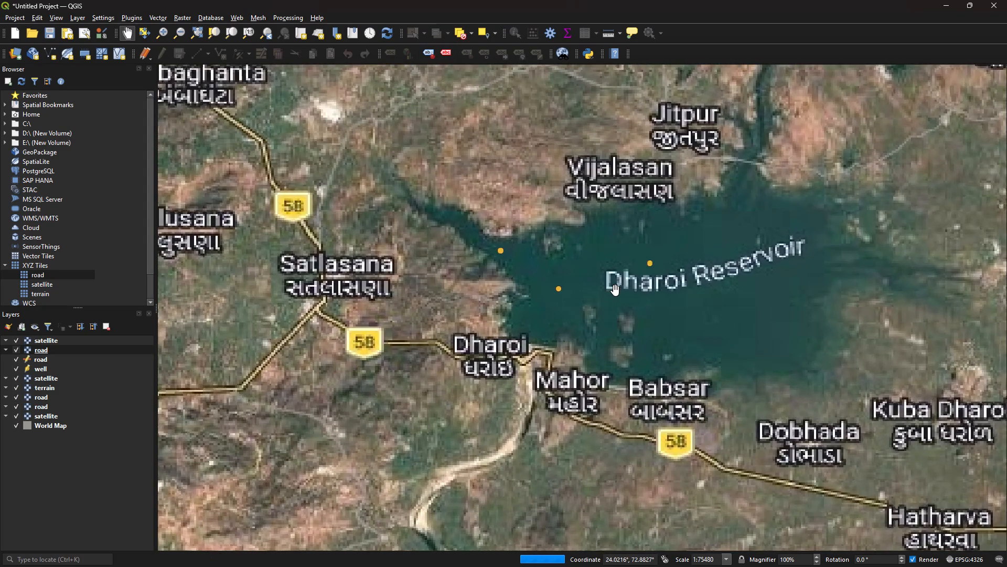
ctrl+scroll(615, 290, up, 6)
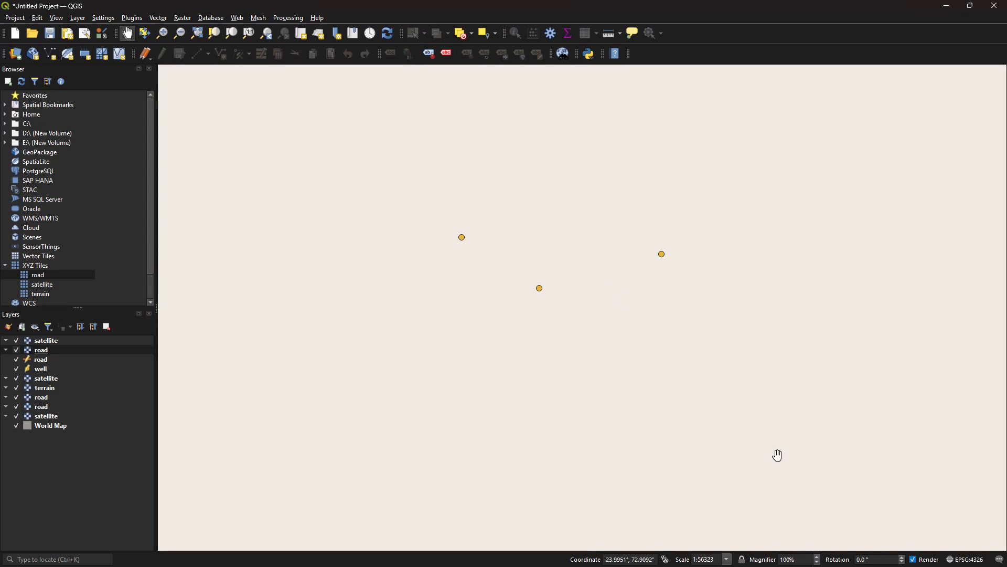
Connect the computer to the first available open Wi-Fi network so the online map tiles can load.
click(923, 556)
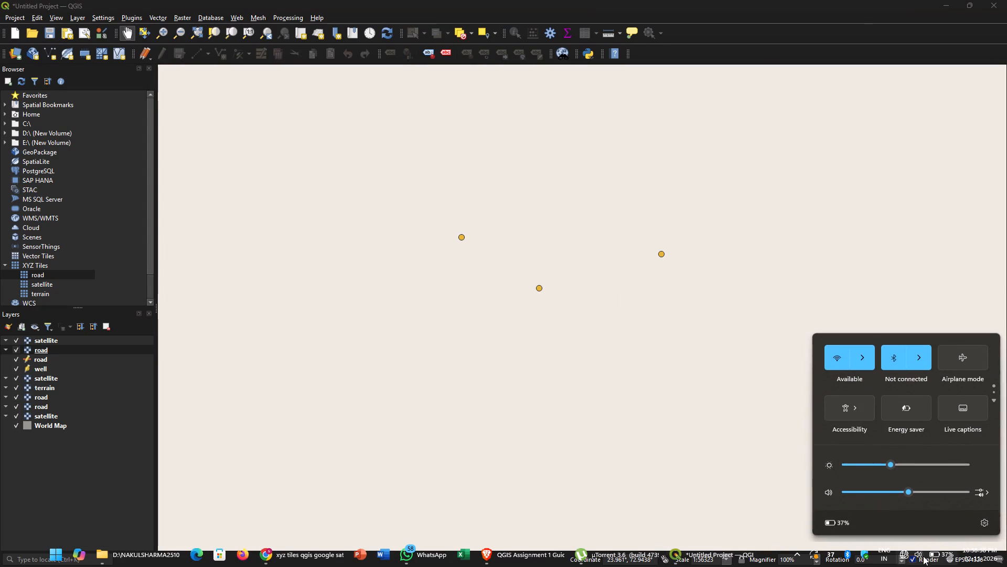
click(861, 364)
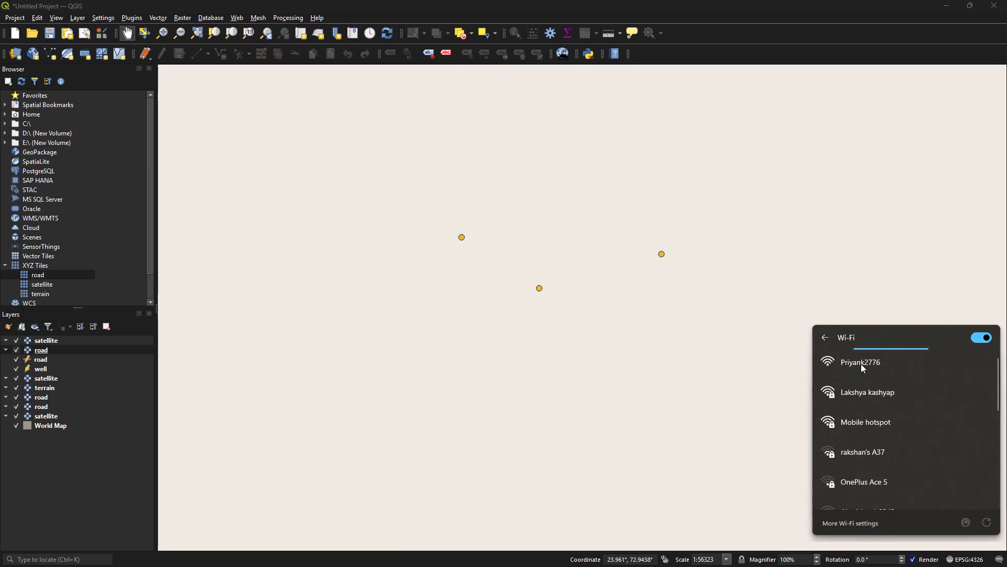
click(861, 364)
click(942, 435)
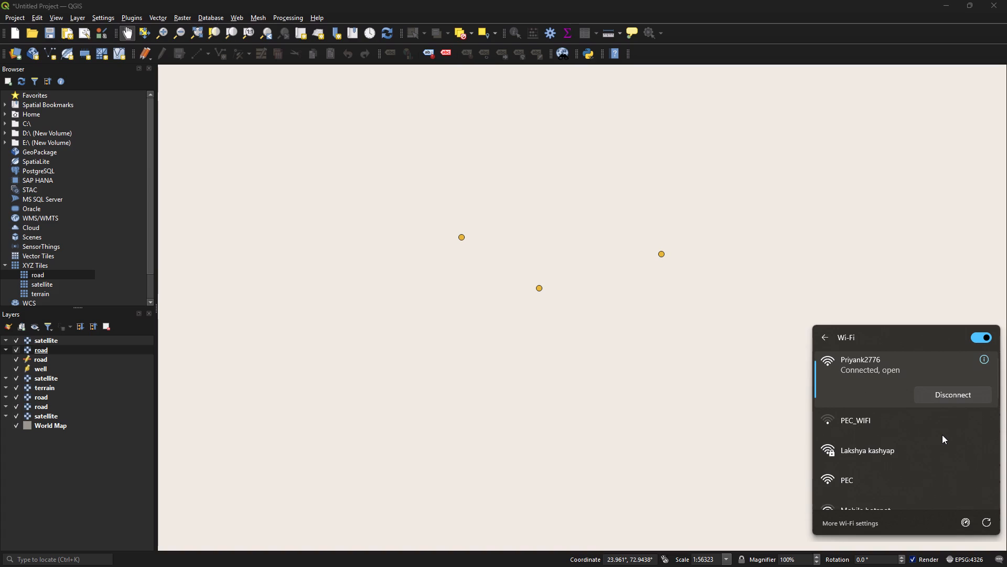
click(814, 318)
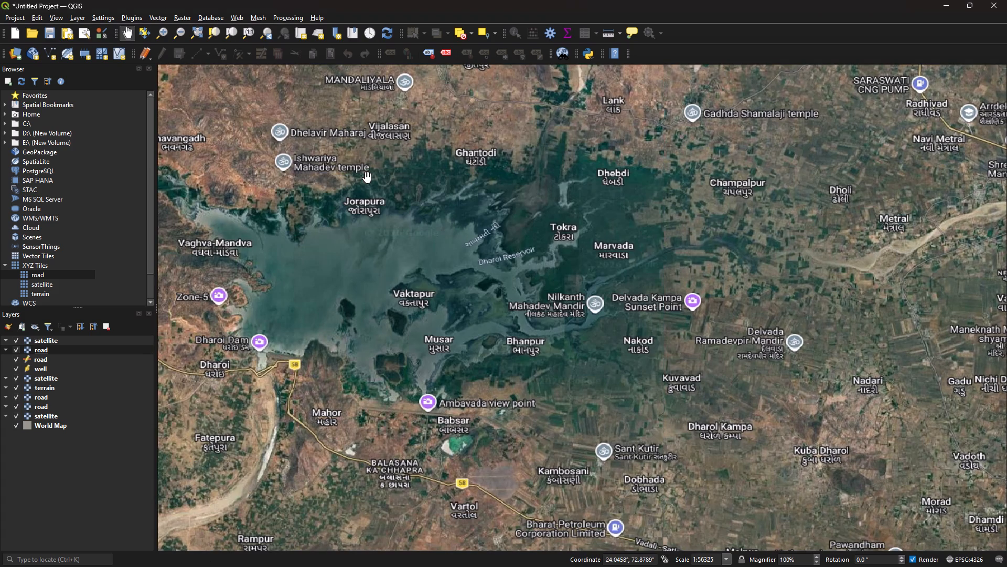
Examine the satellite imagery of Dharoi Reservoir and its surroundings at regional and close-up scales.
ctrl+scroll(399, 281, down, 3)
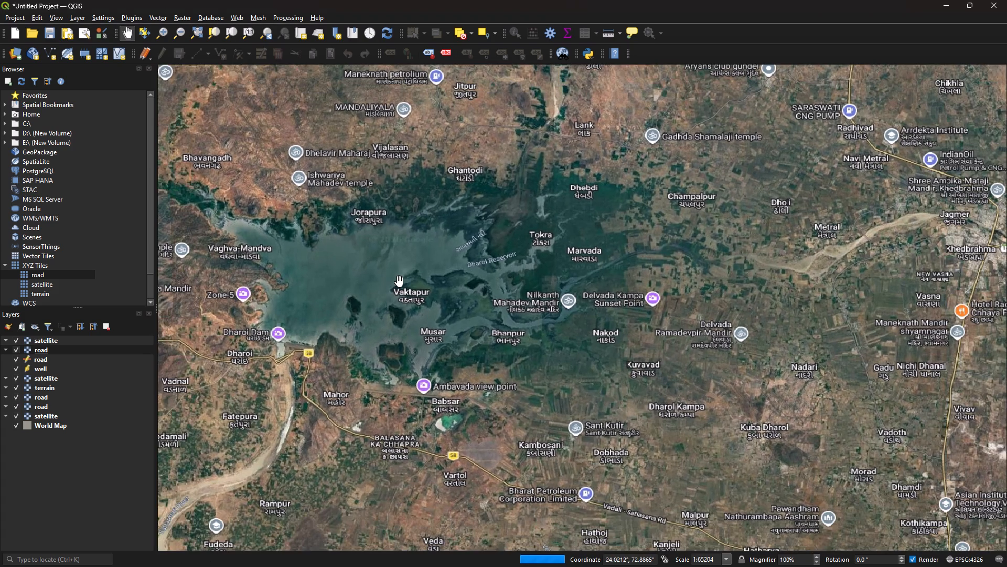
ctrl+scroll(399, 281, down, 9)
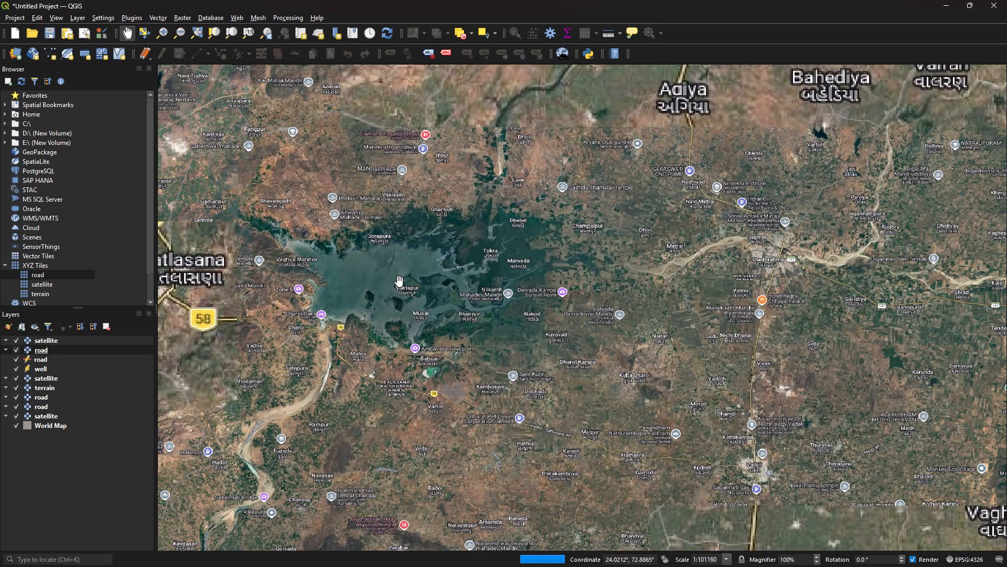
ctrl+scroll(399, 281, up, 2)
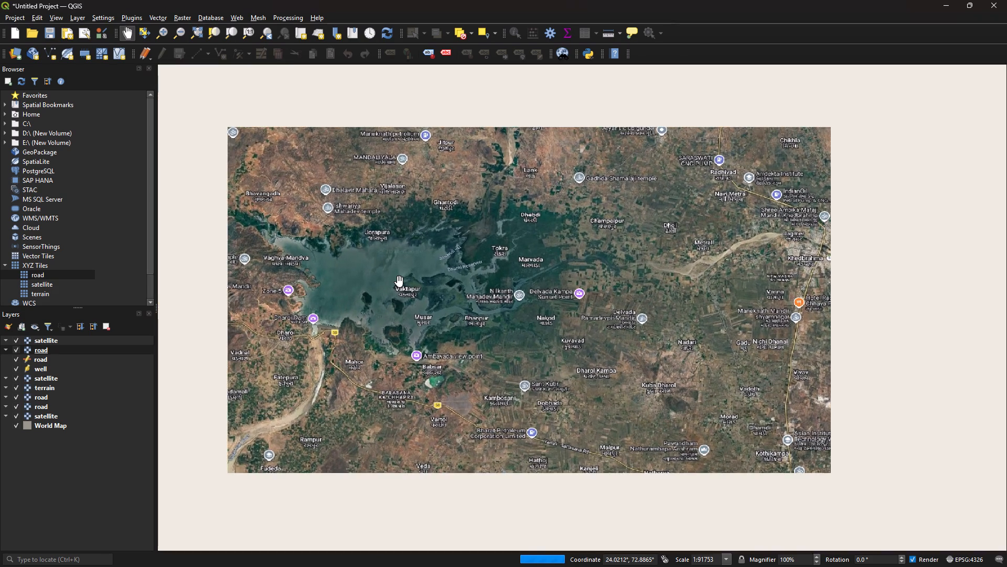
ctrl+scroll(399, 281, up, 11)
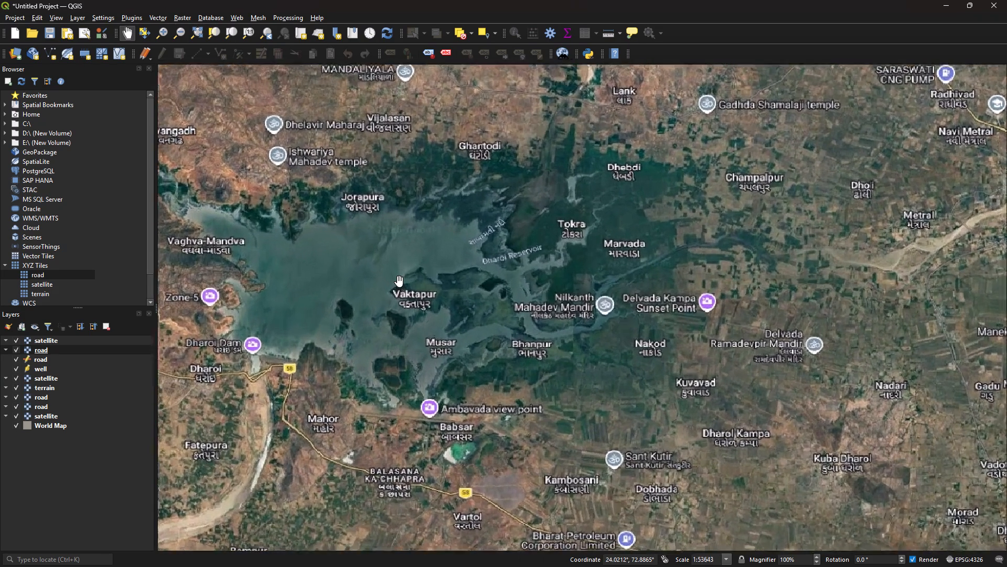
ctrl+scroll(399, 281, up, 8)
ctrl+scroll(399, 281, down, 3)
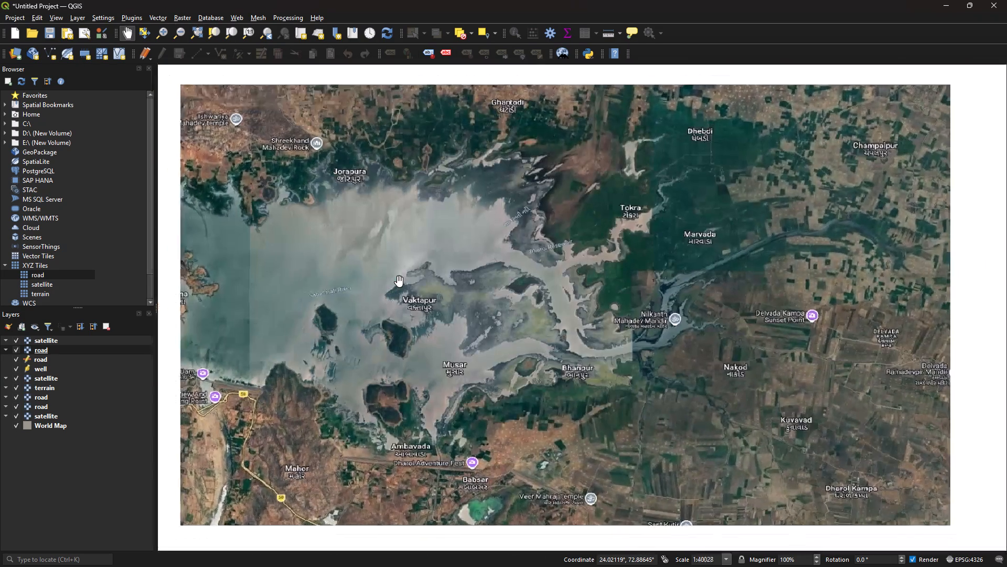
ctrl+scroll(399, 281, down, 10)
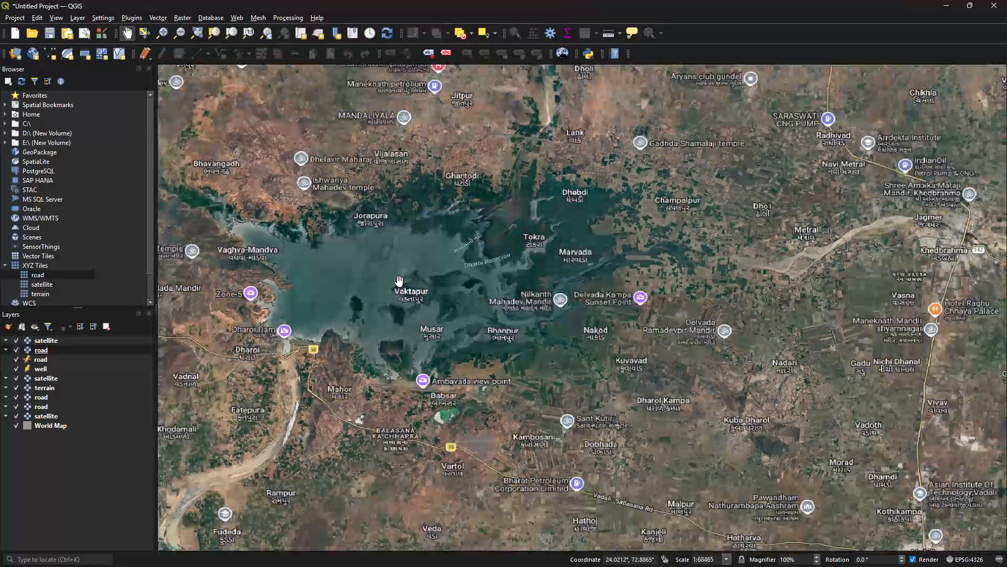
ctrl+scroll(455, 219, down, 7)
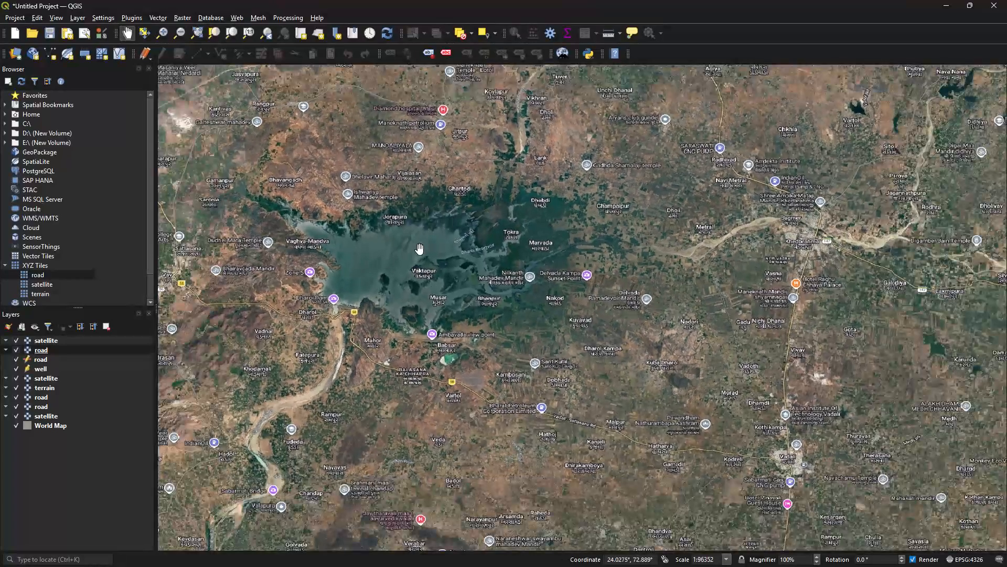
ctrl+scroll(420, 249, down, 13)
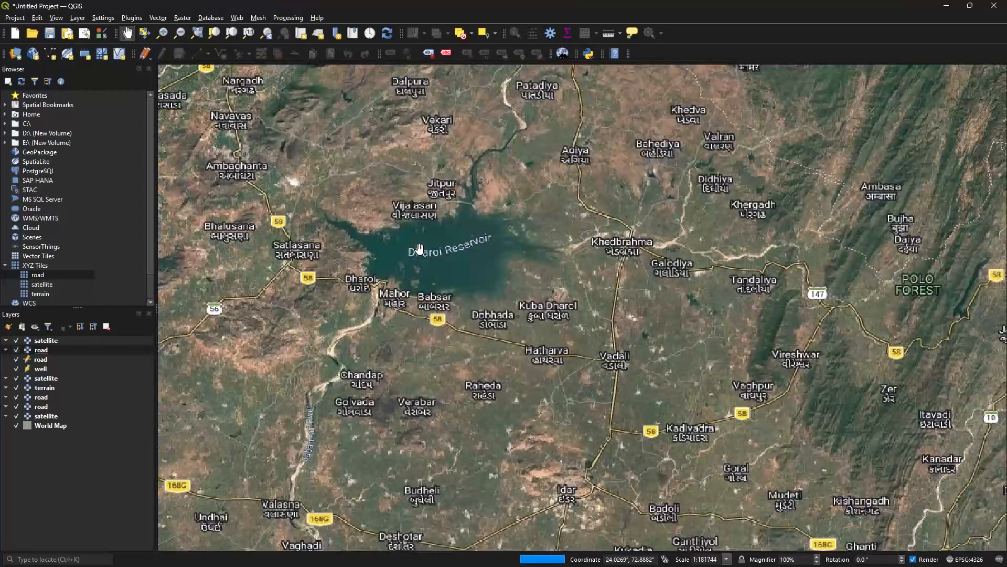
ctrl+scroll(420, 249, down, 3)
ctrl+scroll(420, 249, up, 9)
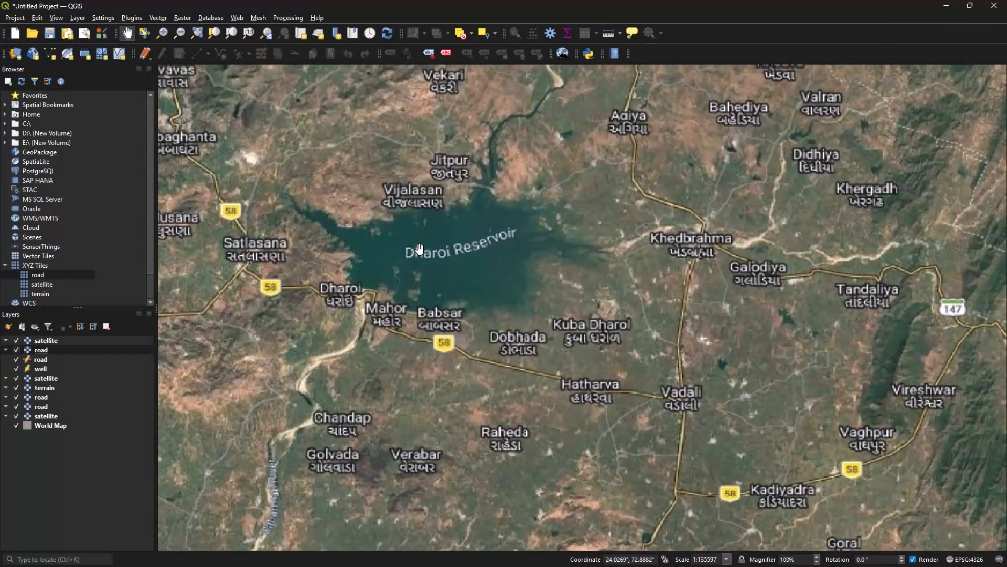
ctrl+scroll(420, 249, up, 14)
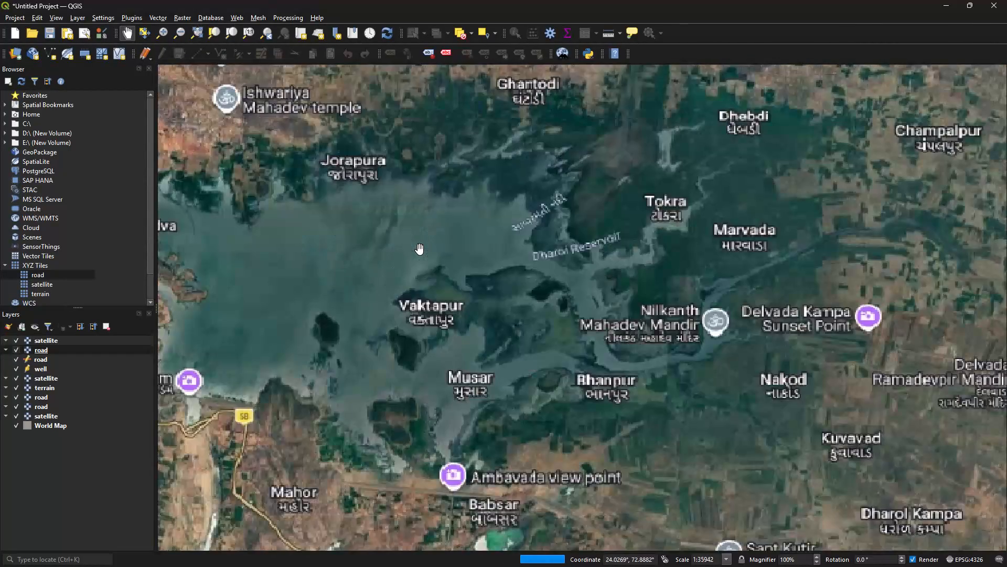
ctrl+scroll(420, 249, up, 6)
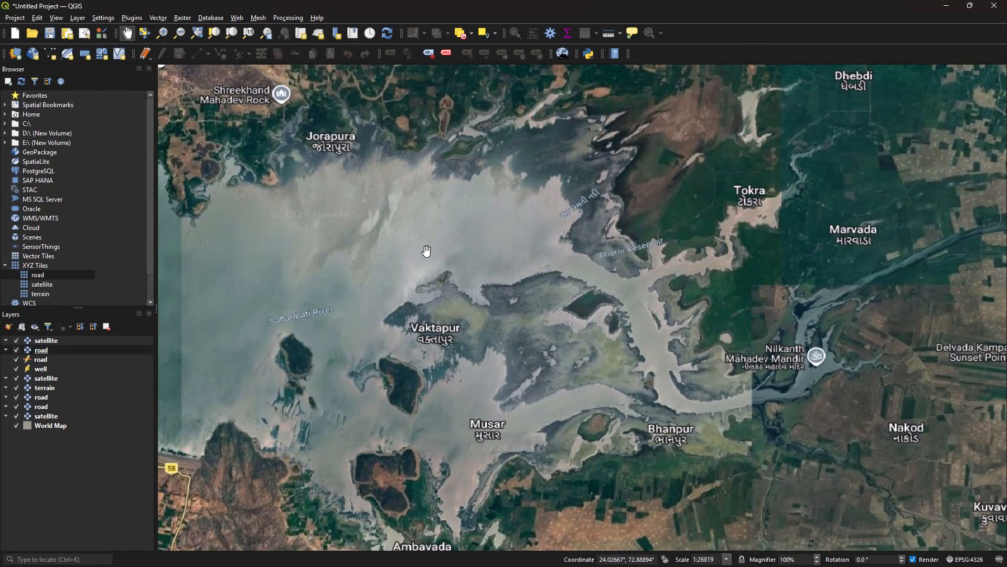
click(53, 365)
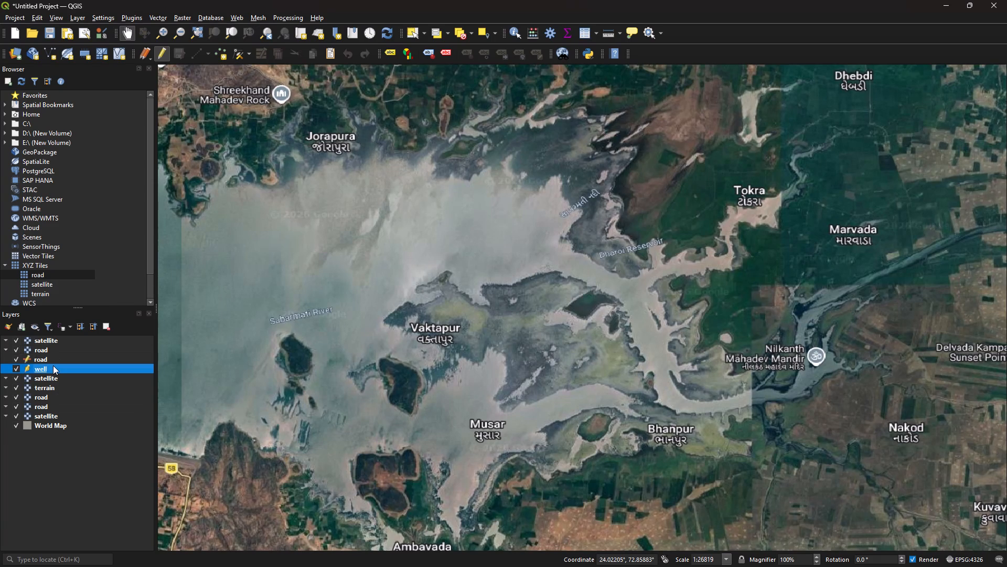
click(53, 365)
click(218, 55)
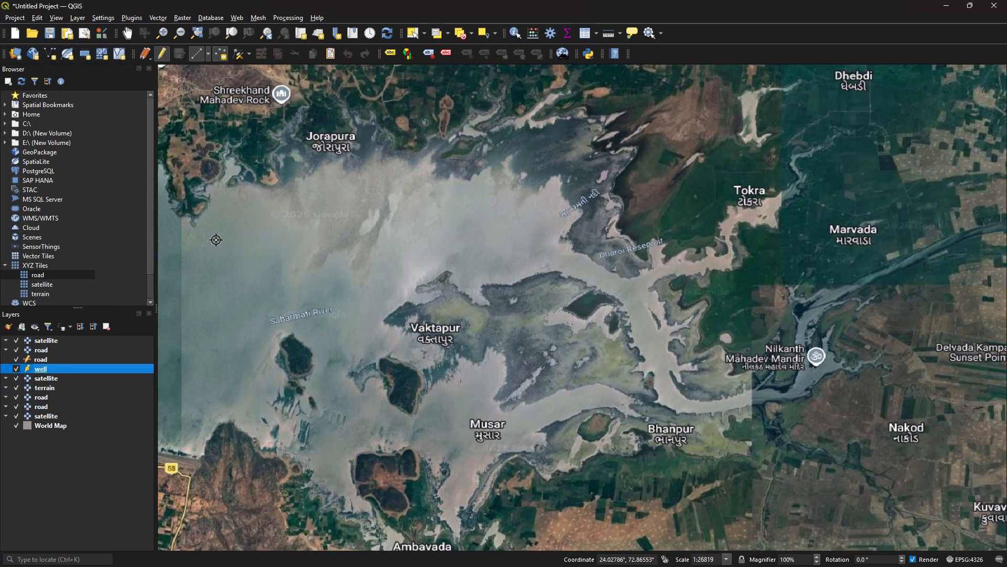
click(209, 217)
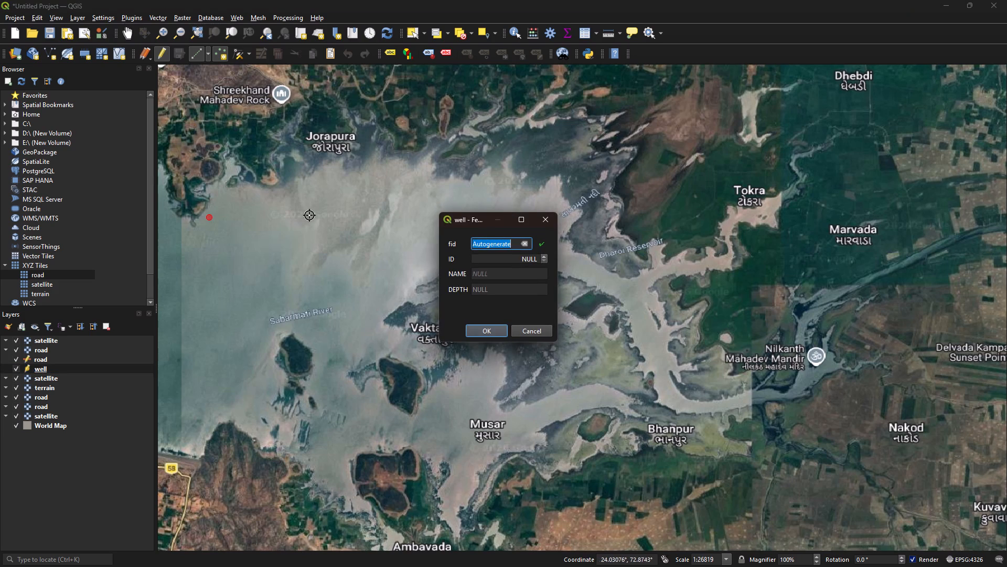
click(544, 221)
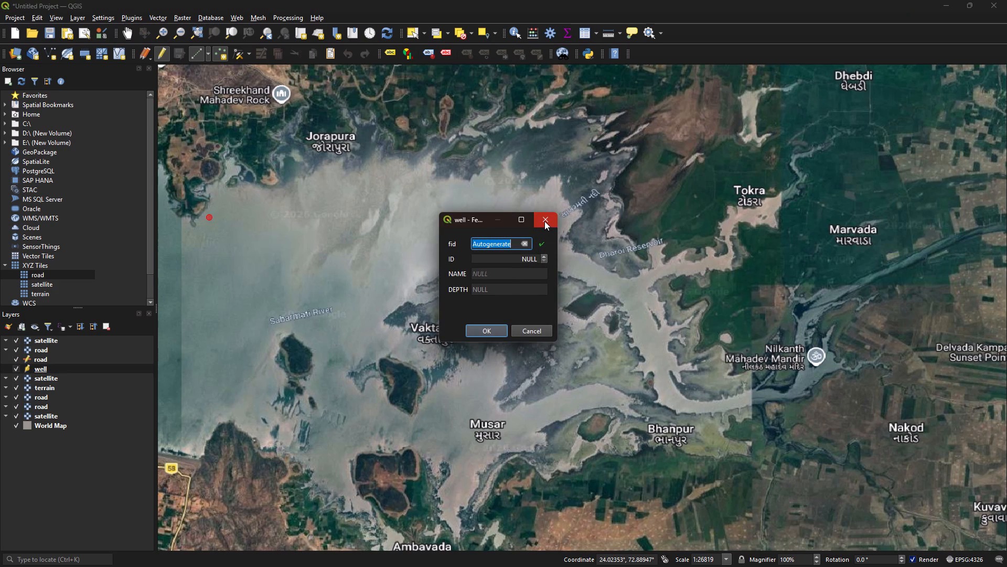
Open the application options.
click(103, 17)
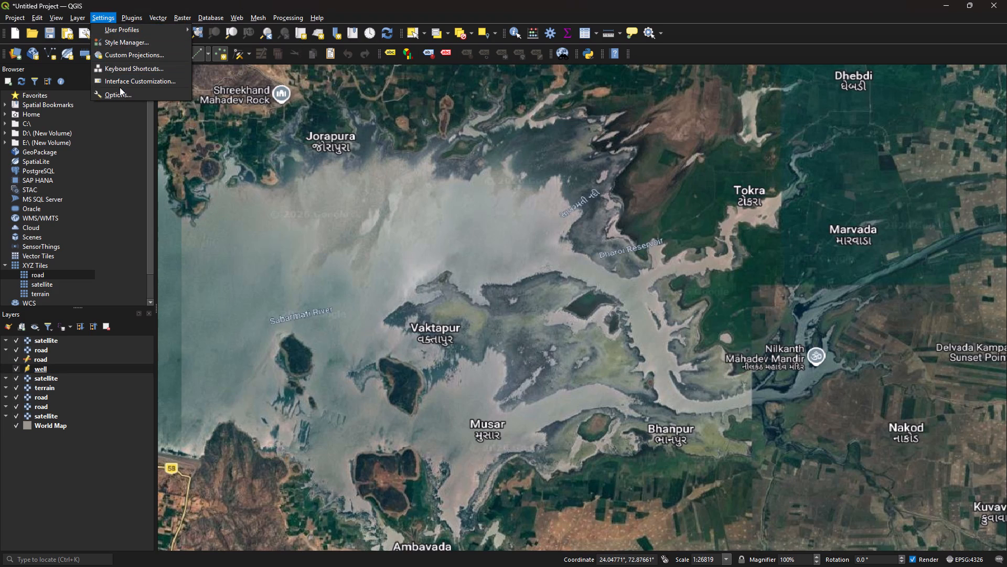
click(121, 92)
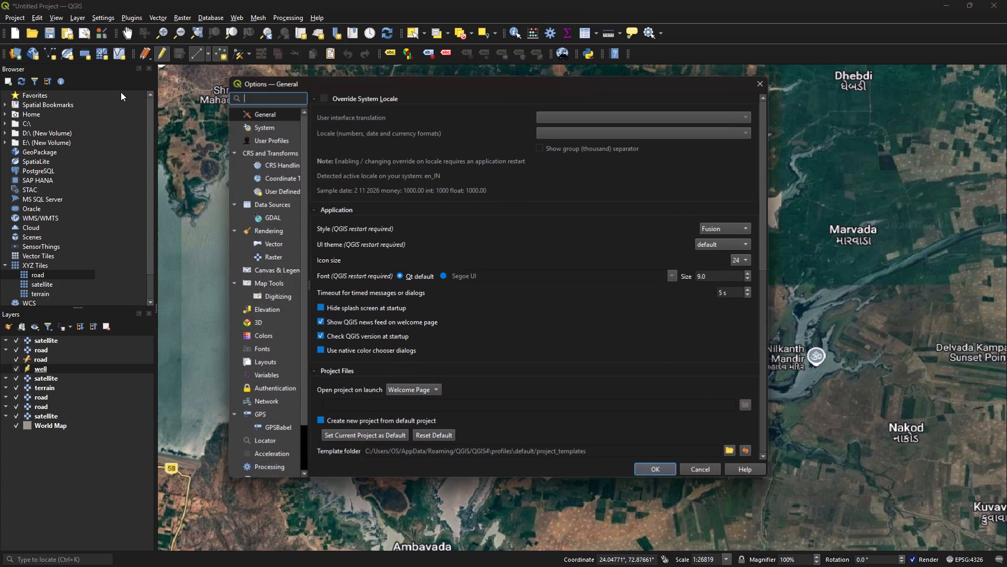
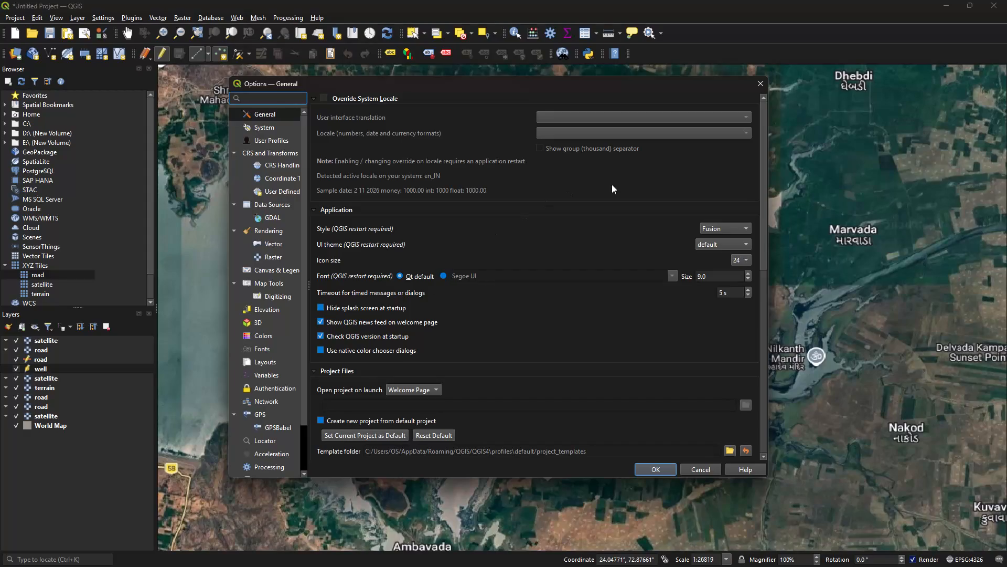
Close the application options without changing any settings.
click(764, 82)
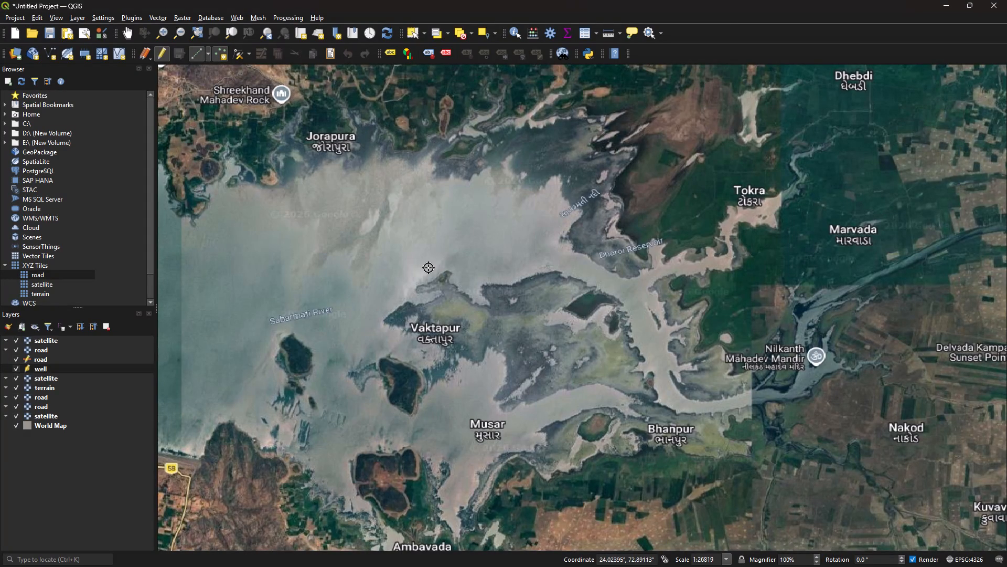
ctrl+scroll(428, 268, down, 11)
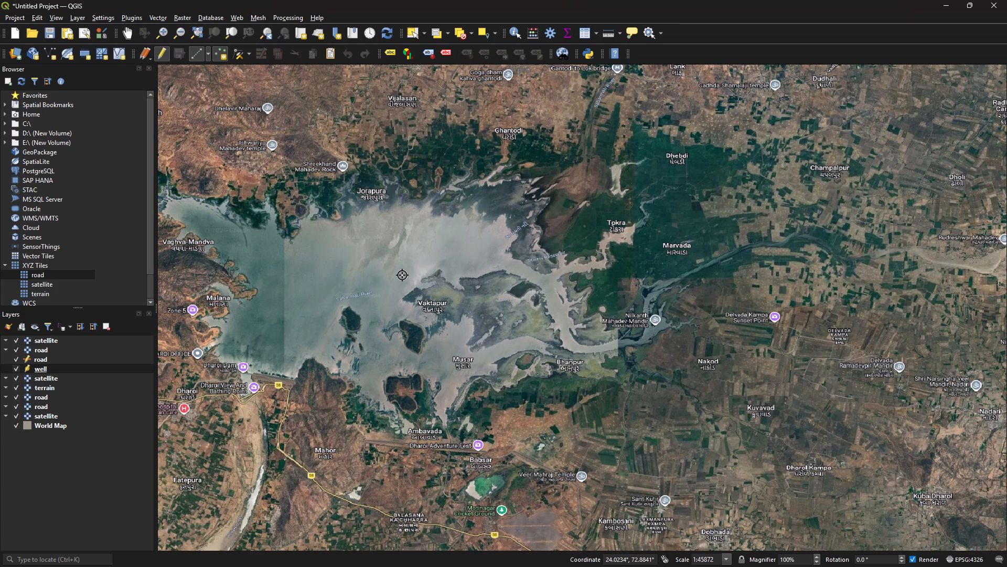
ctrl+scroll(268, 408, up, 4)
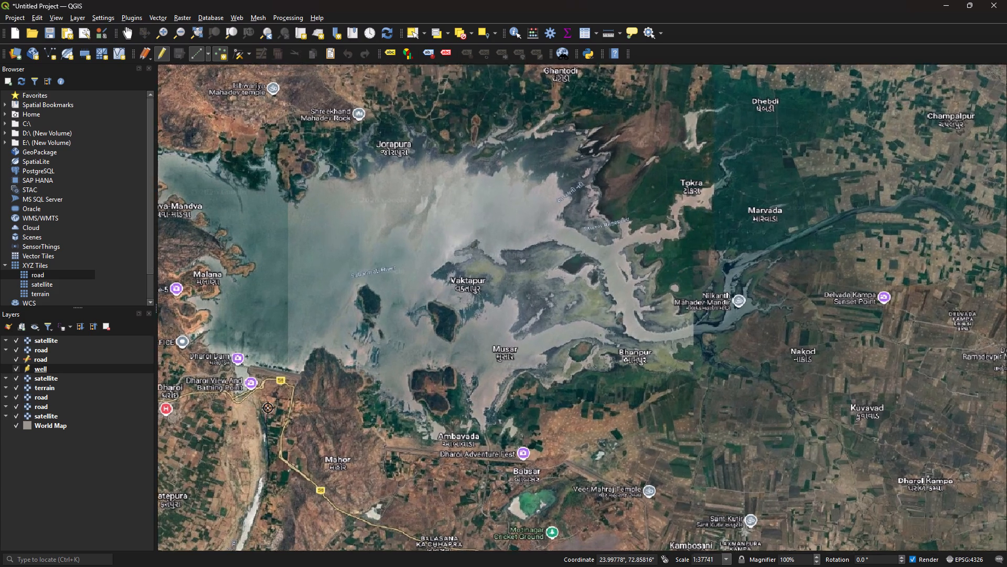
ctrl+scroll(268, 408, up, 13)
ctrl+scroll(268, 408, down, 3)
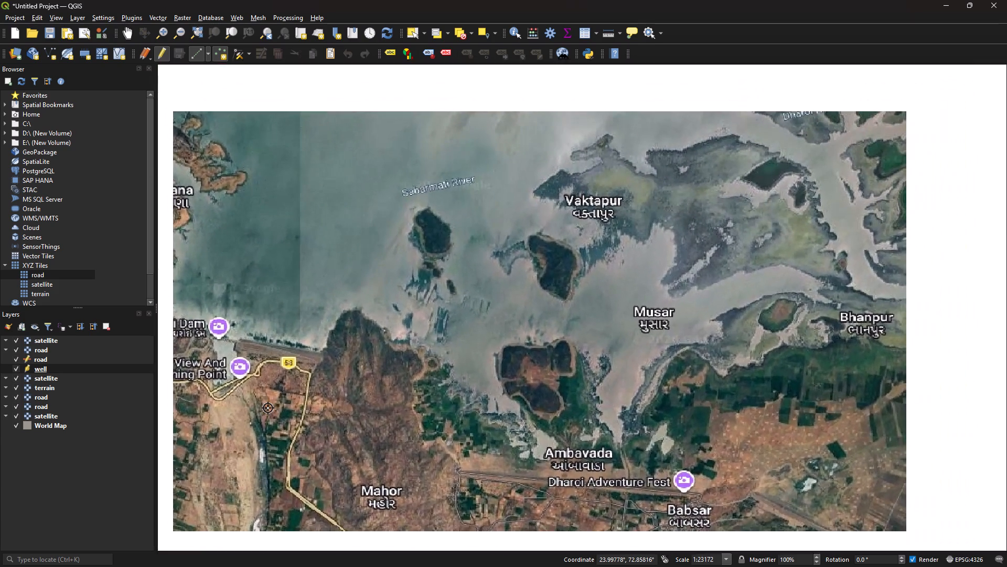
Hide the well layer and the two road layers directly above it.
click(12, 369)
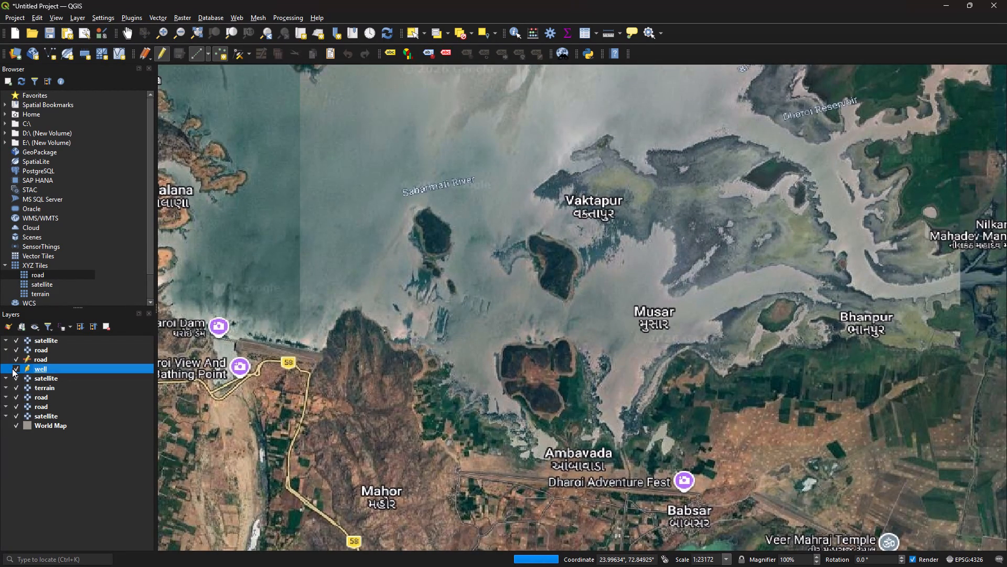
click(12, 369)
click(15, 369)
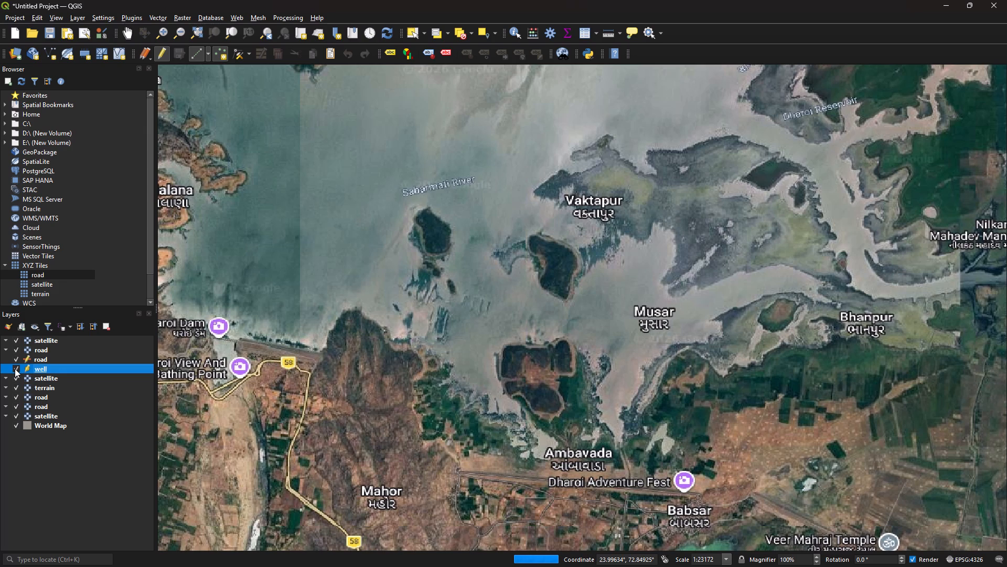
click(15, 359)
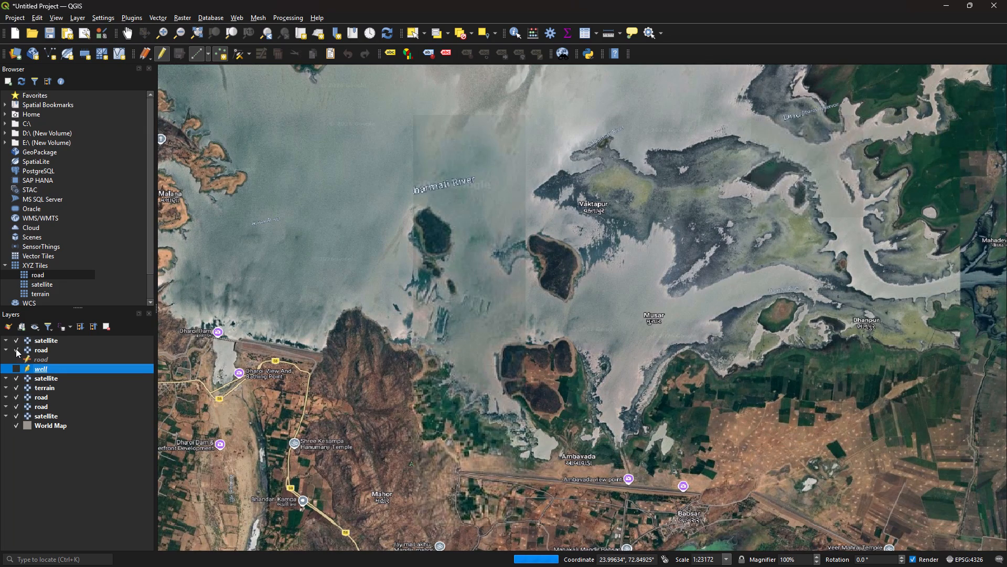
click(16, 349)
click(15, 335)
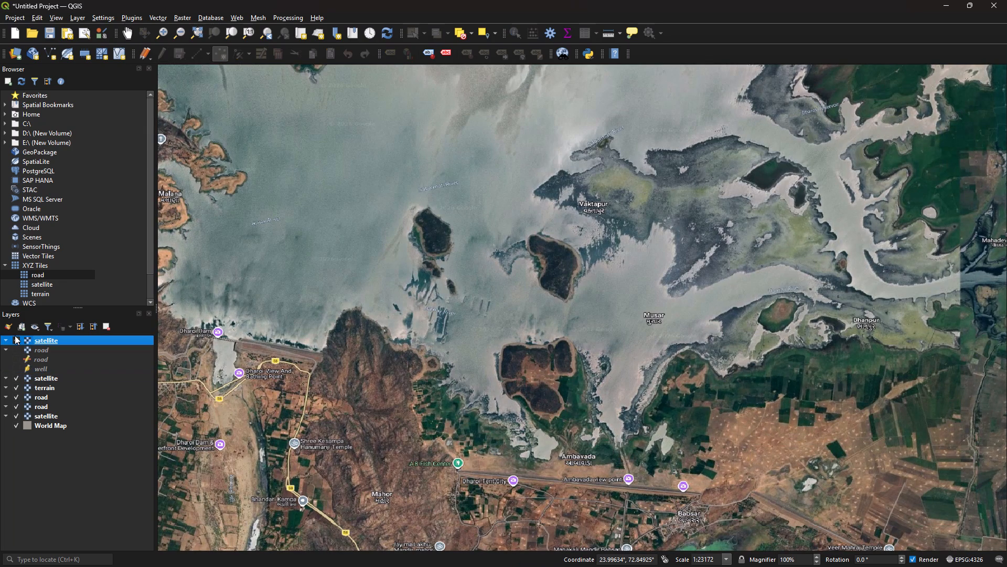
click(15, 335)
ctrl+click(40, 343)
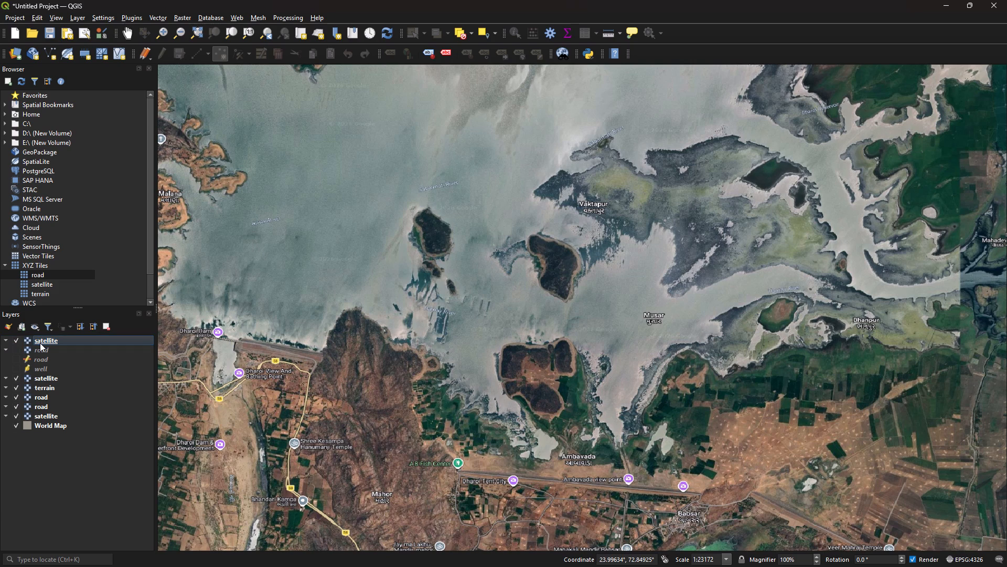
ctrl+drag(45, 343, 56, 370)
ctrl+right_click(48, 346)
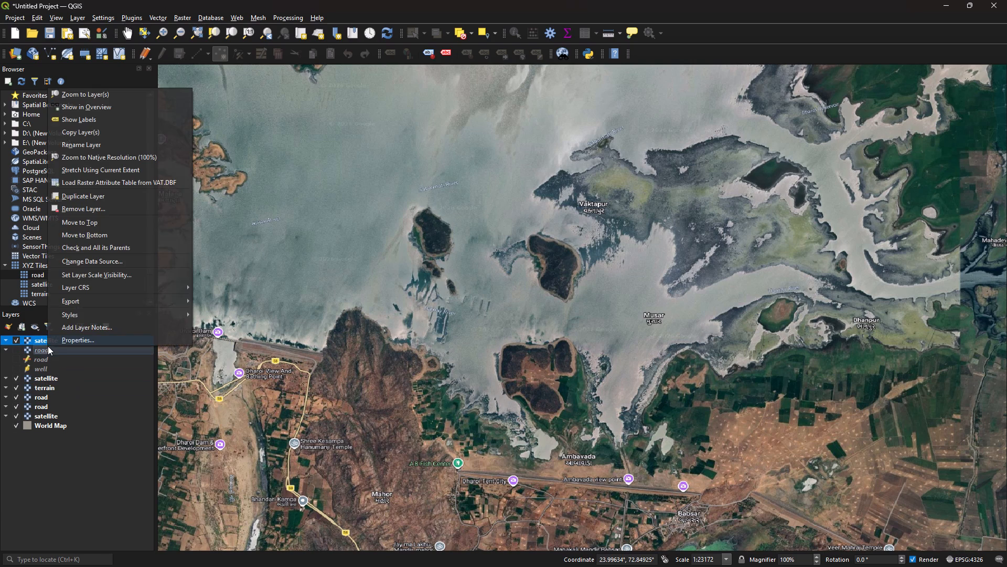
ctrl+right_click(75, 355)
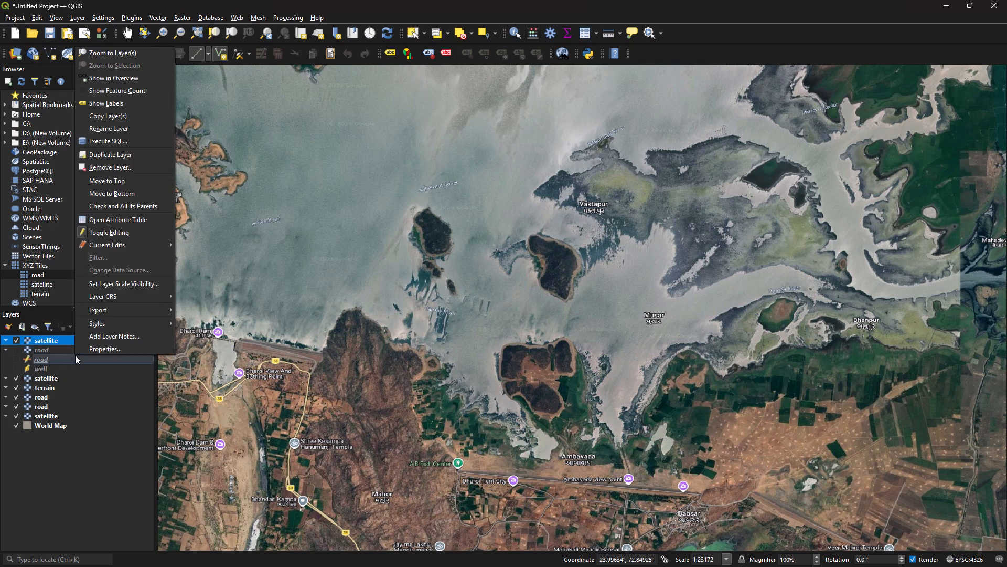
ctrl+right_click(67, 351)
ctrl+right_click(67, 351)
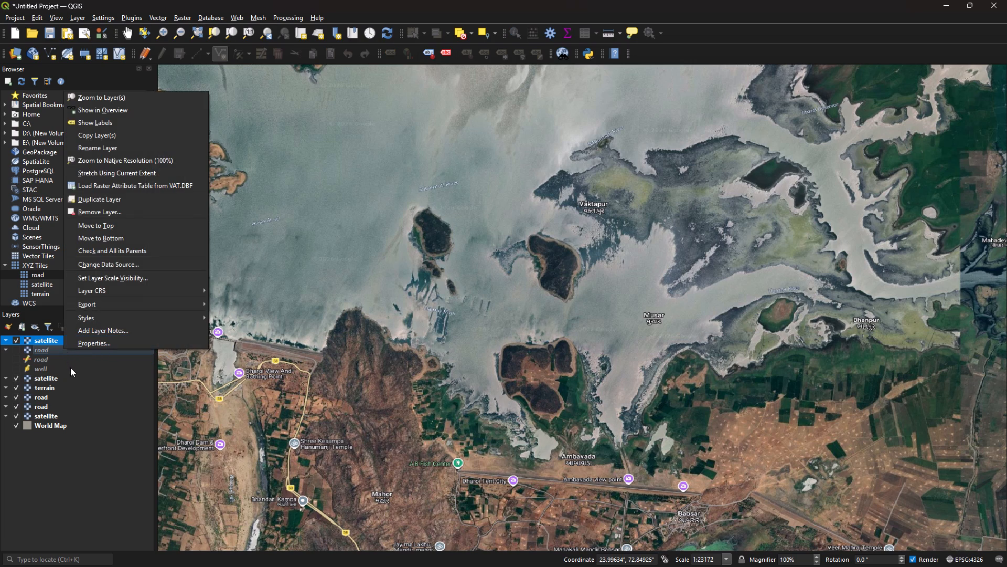
Select all ten layers, from the uppermost satellite layer down to World Map, and remove them from the project.
ctrl+click(76, 362)
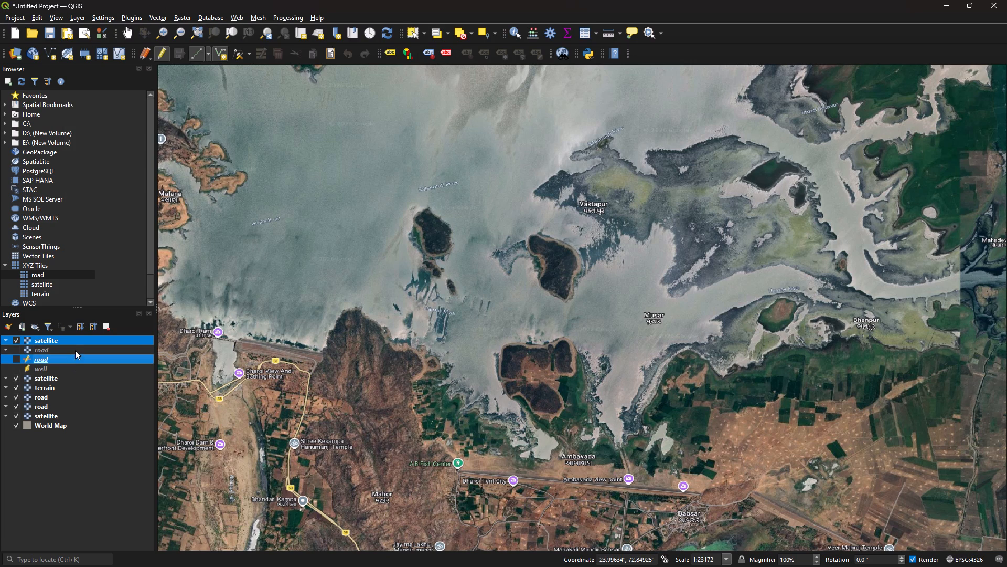
ctrl+click(75, 350)
ctrl+click(74, 365)
ctrl+click(75, 371)
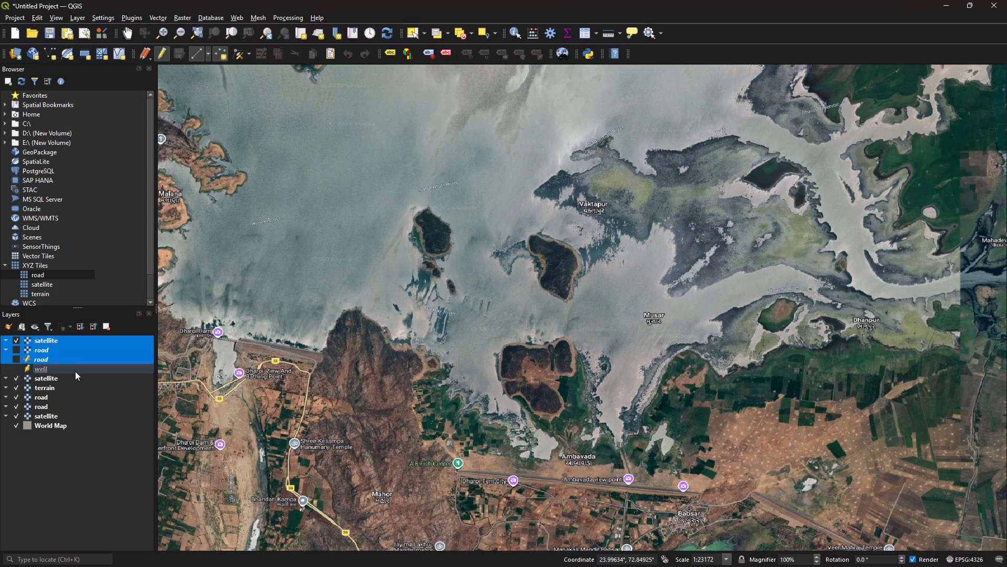
ctrl+click(75, 377)
ctrl+click(77, 367)
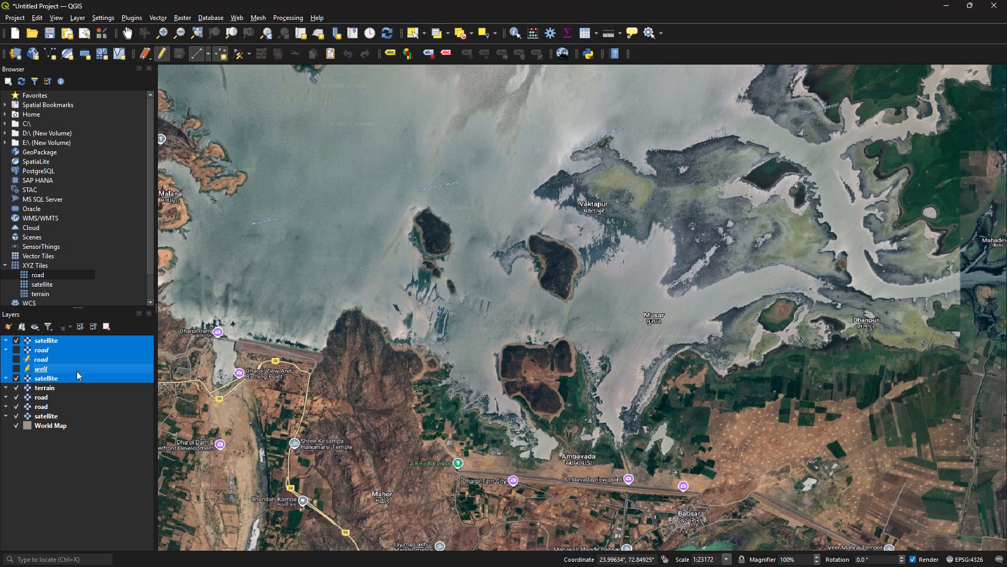
ctrl+click(74, 388)
ctrl+click(74, 393)
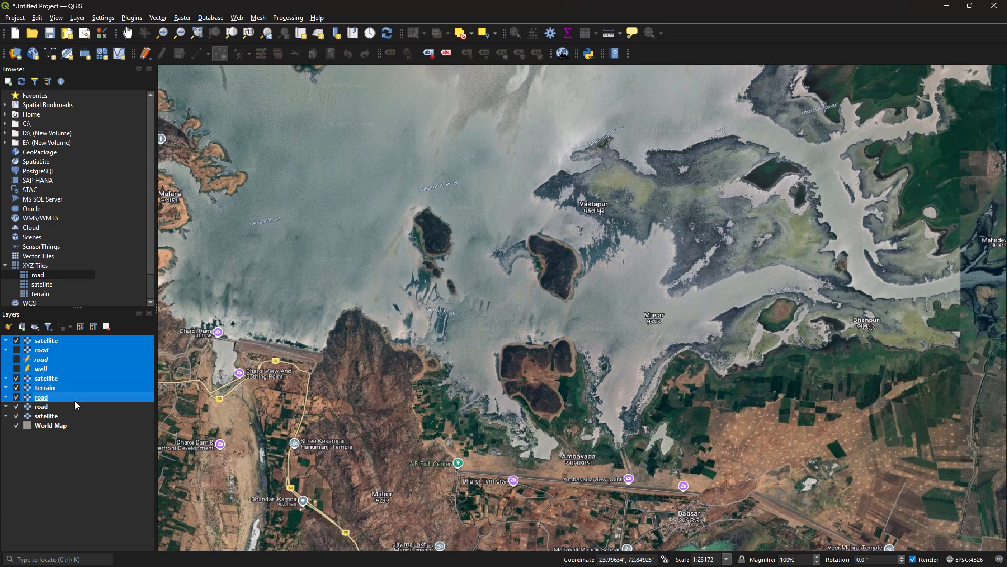
ctrl+click(74, 401)
ctrl+click(72, 401)
ctrl+click(72, 406)
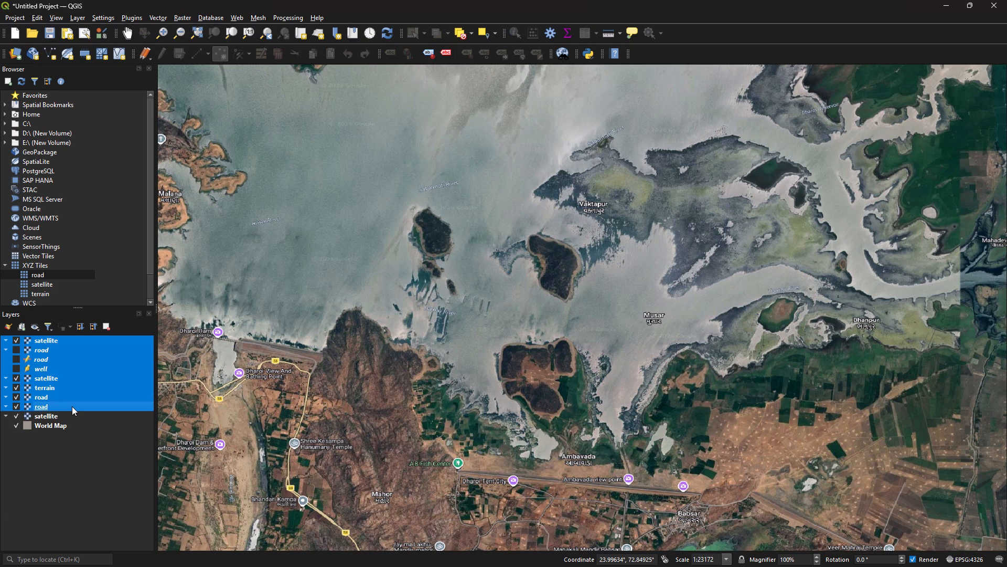
ctrl+click(73, 413)
ctrl+click(76, 421)
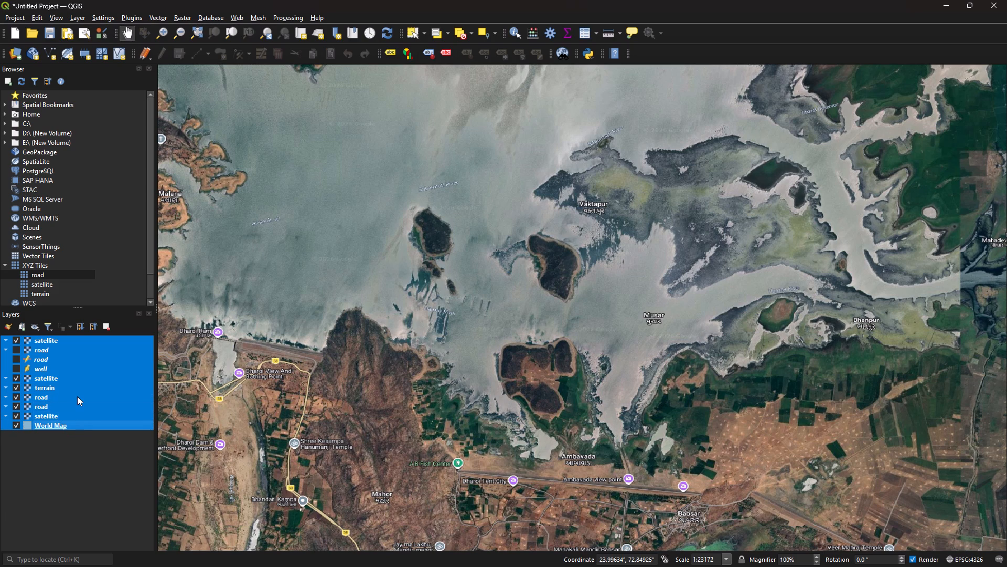
right_click(77, 396)
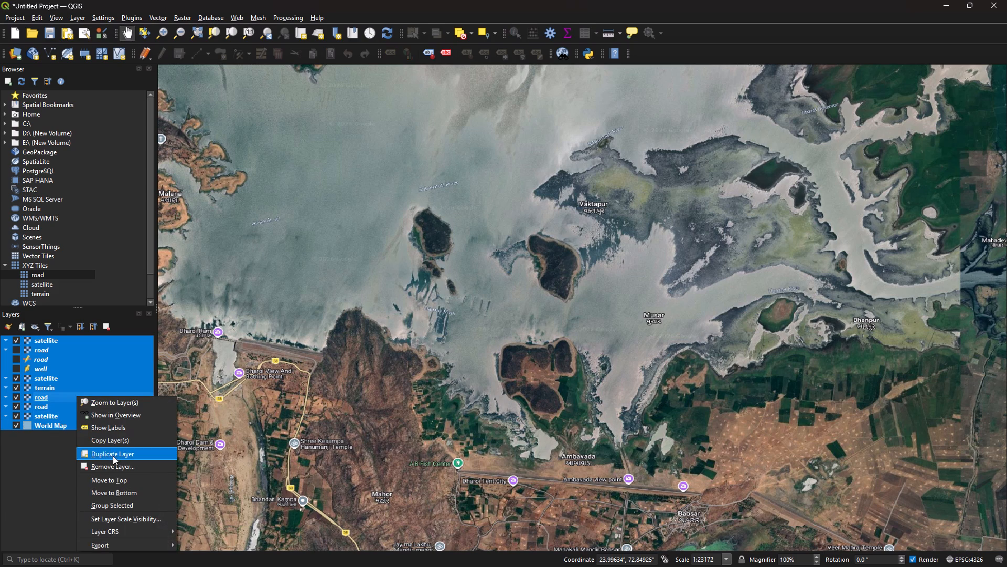
click(117, 466)
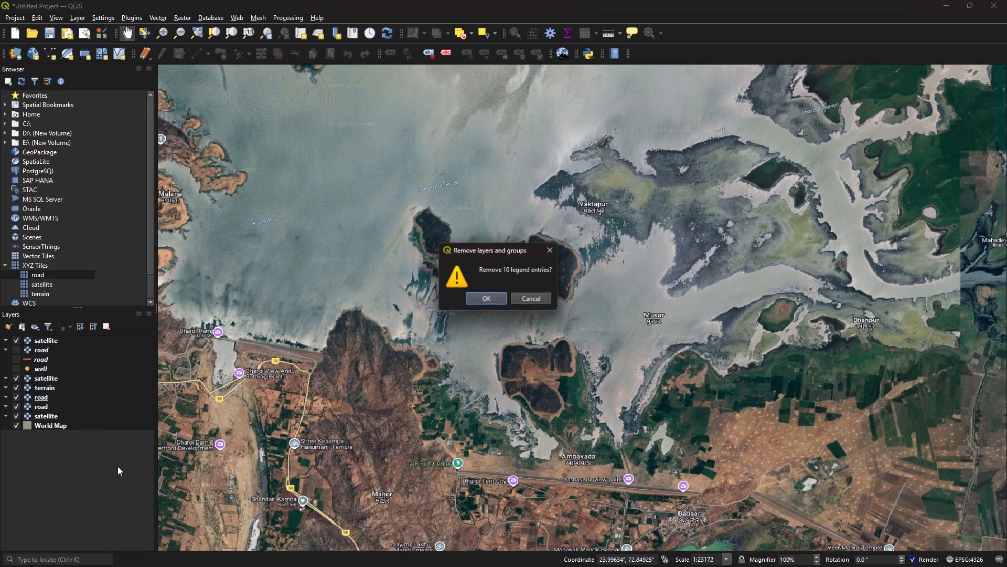
click(490, 298)
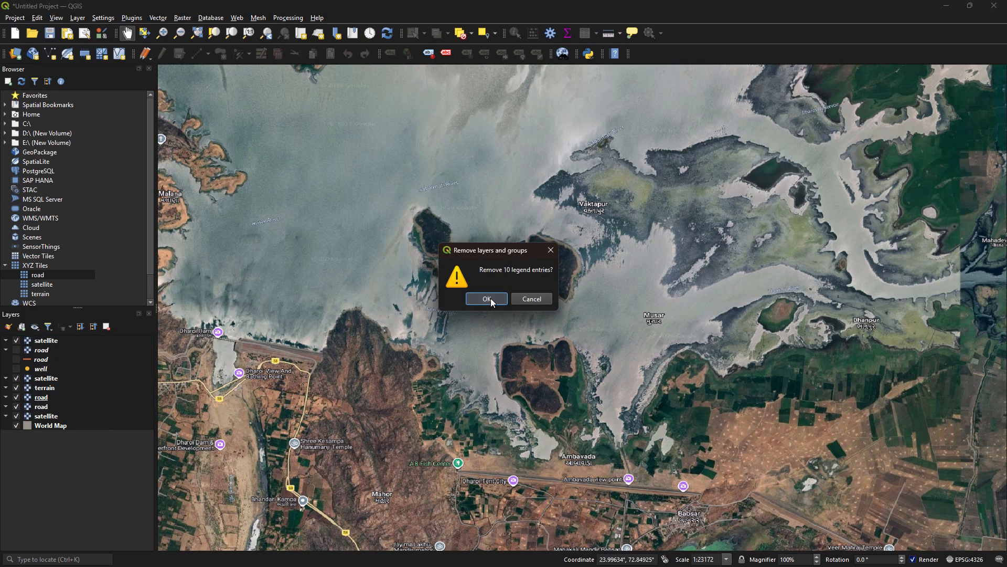
Add the satellite XYZ tile layer to the empty map.
click(73, 285)
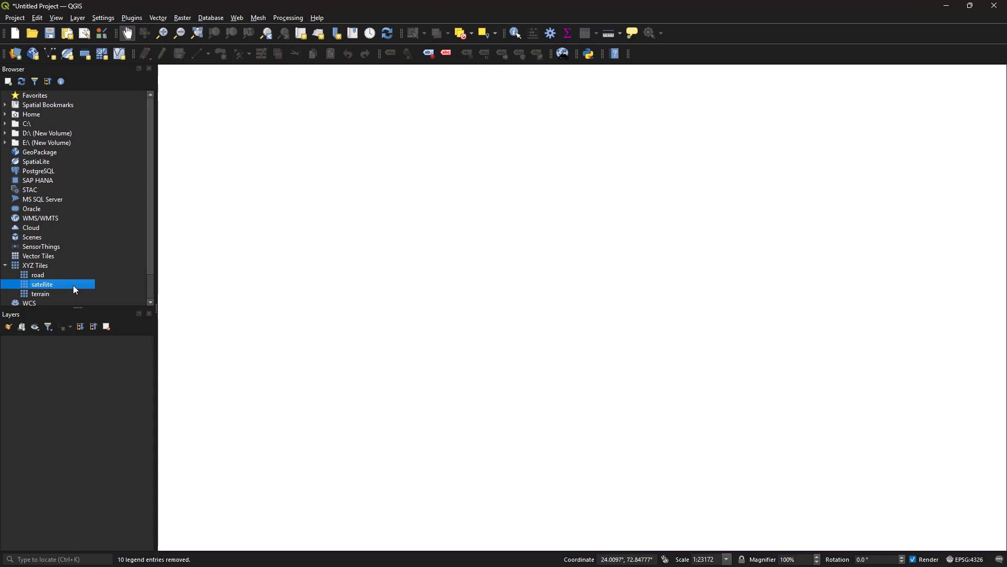
drag(73, 285, 731, 119)
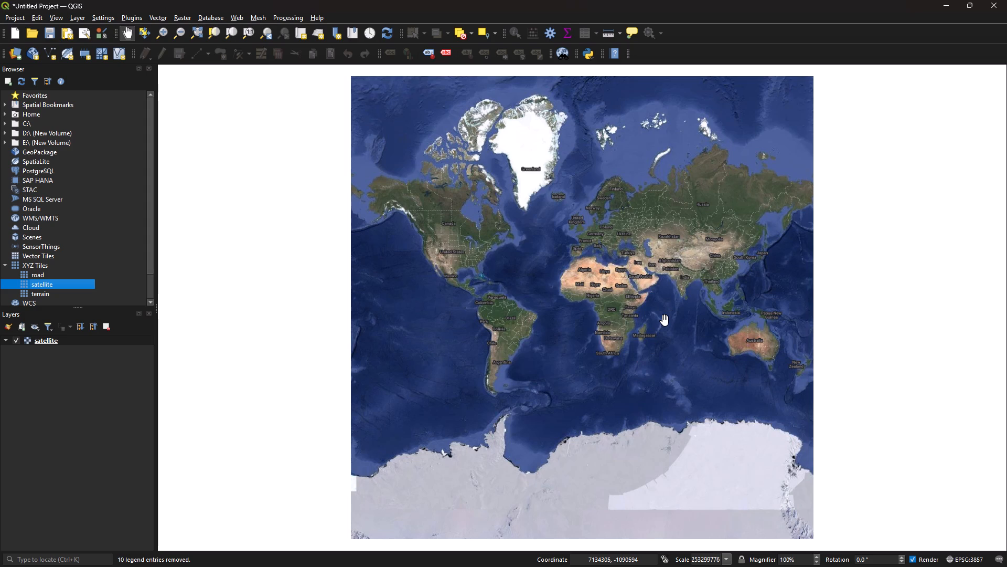
Examine the satellite imagery of India, closing in on Gujarat, Madhya Pradesh and Maharashtra.
ctrl+scroll(667, 273, up, 17)
ctrl+scroll(667, 273, up, 15)
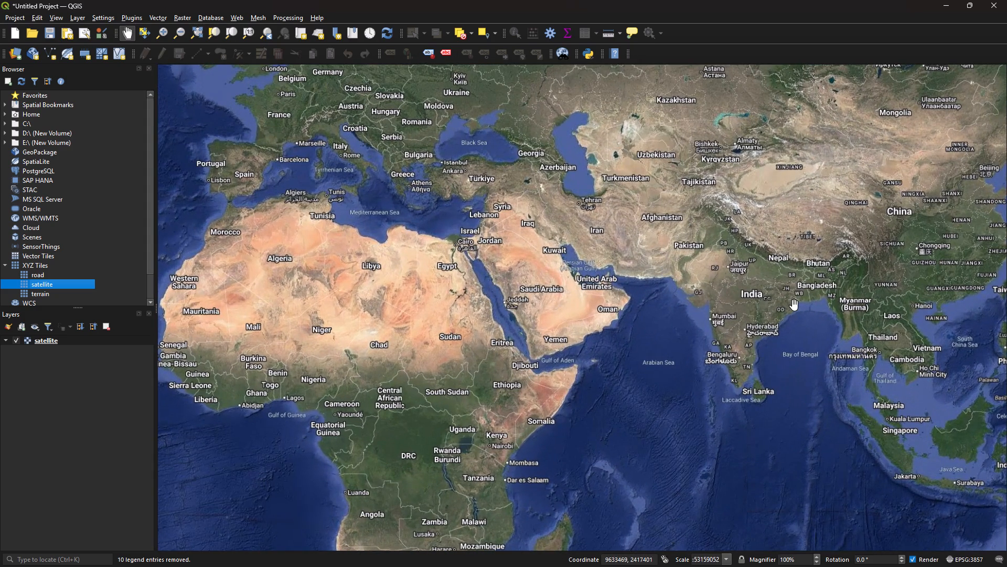
drag(742, 293, 581, 253)
ctrl+scroll(581, 253, up, 8)
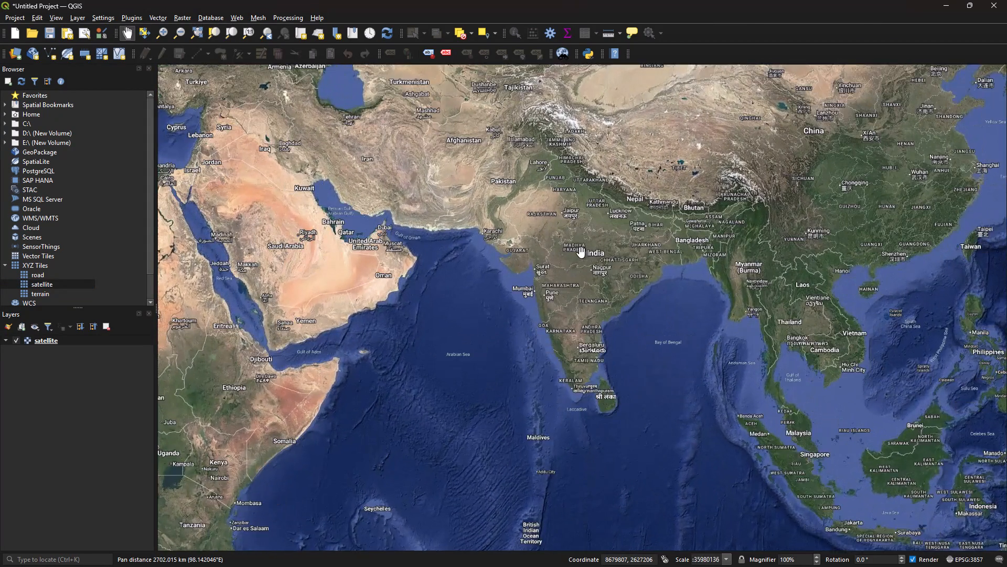
scroll(581, 253, up, 6)
ctrl+scroll(581, 253, up, 18)
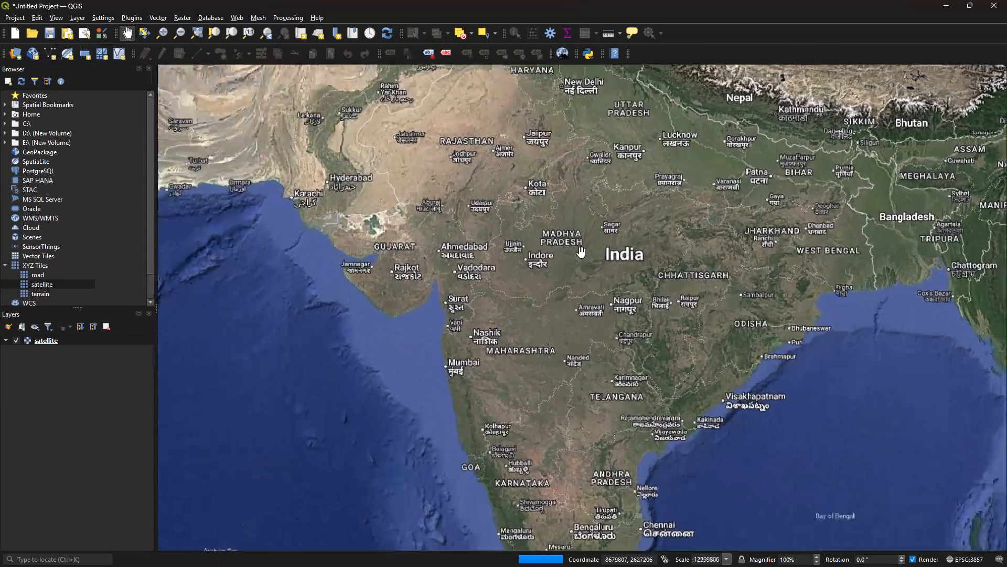
ctrl+scroll(581, 253, up, 11)
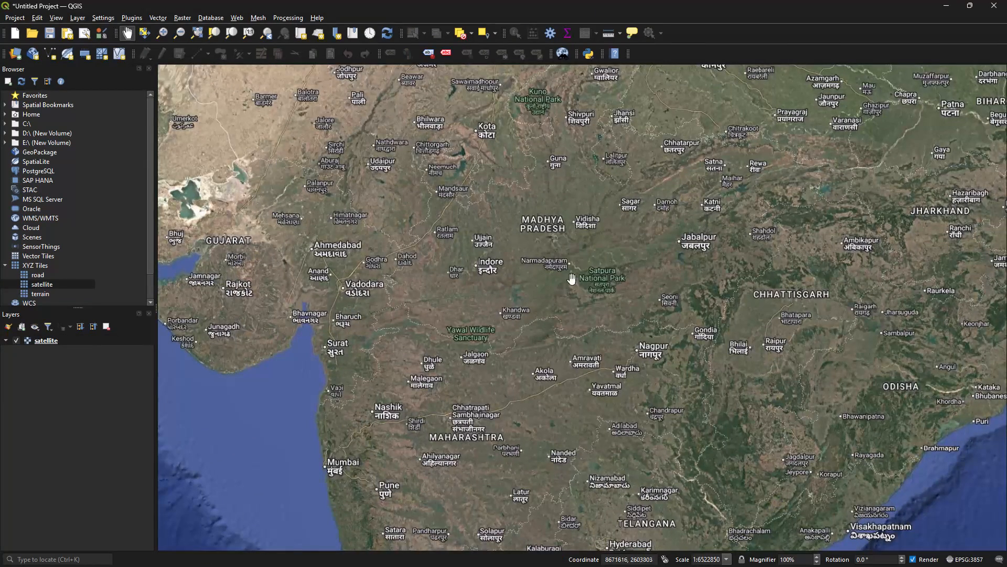
ctrl+scroll(572, 281, up, 4)
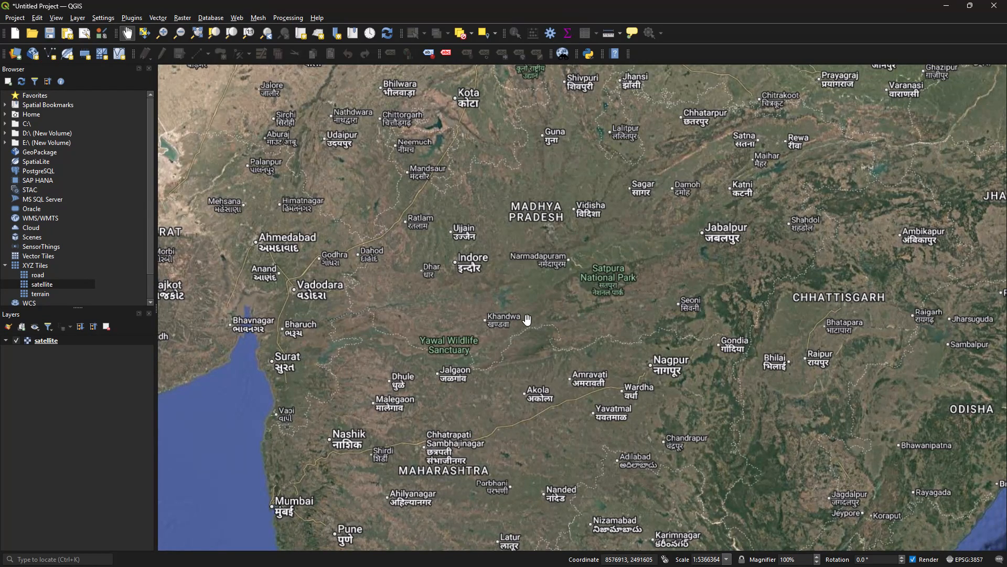
ctrl+scroll(527, 320, up, 2)
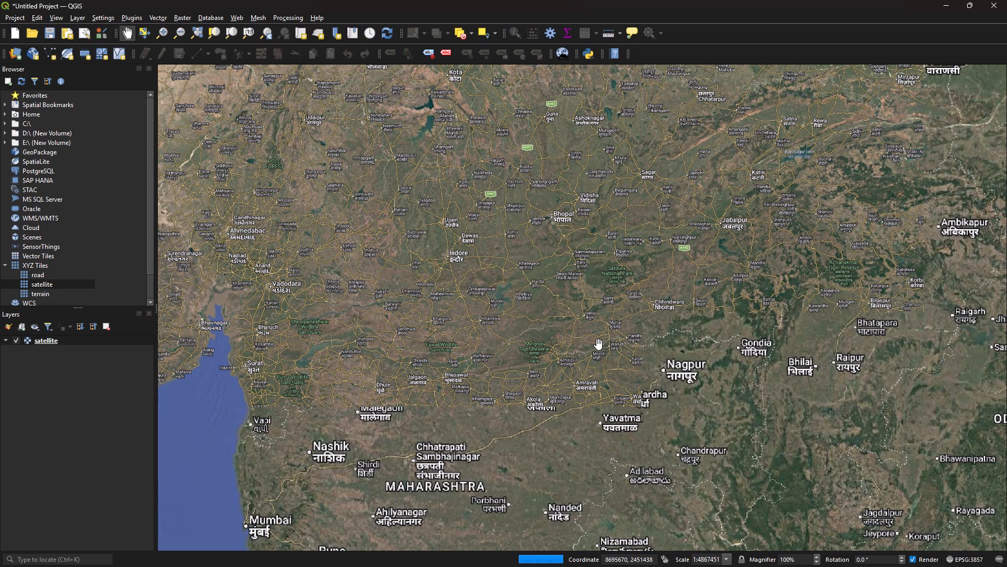
Examine the west coast south of Mumbai, closing in on the Goa coast between Mapusa and Karwar.
drag(318, 500, 418, 257)
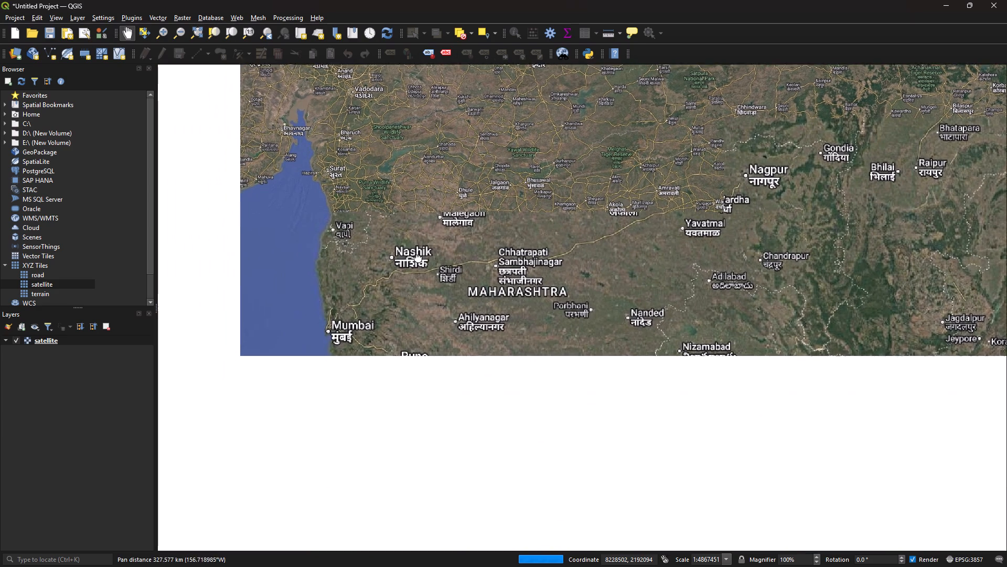
drag(418, 257, 419, 254)
drag(450, 351, 447, 109)
ctrl+scroll(413, 319, up, 19)
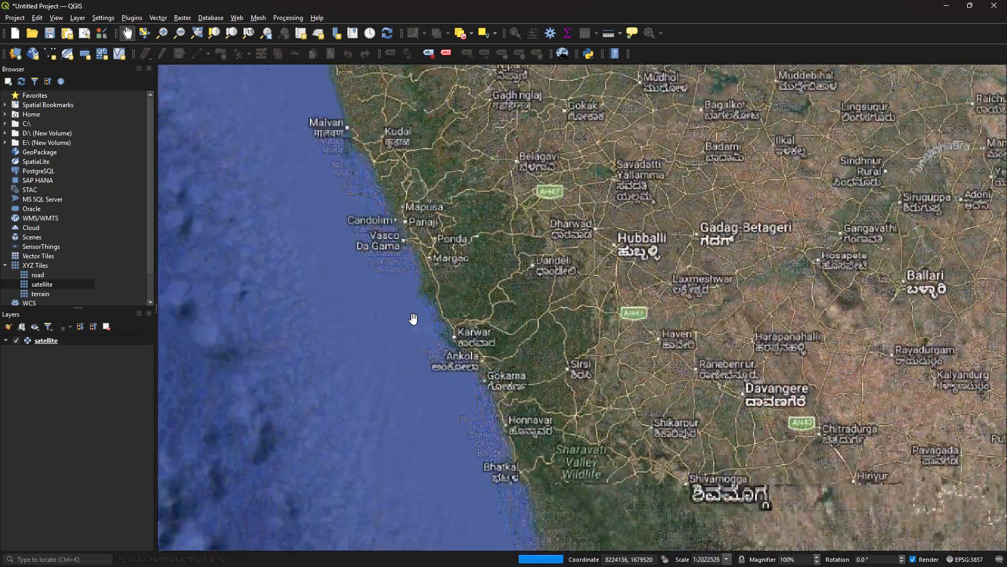
ctrl+scroll(413, 319, up, 8)
click(475, 232)
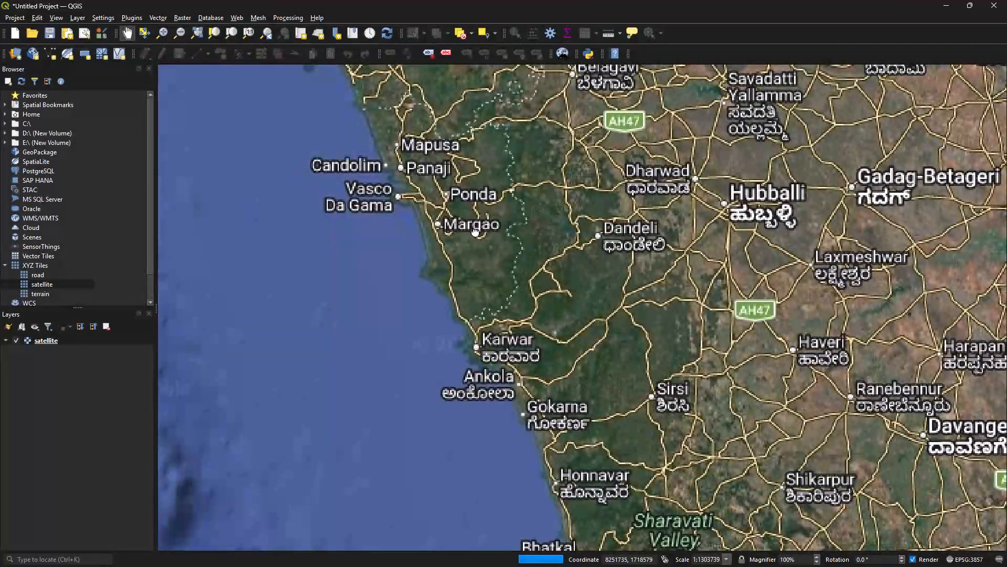
ctrl+scroll(522, 286, up, 4)
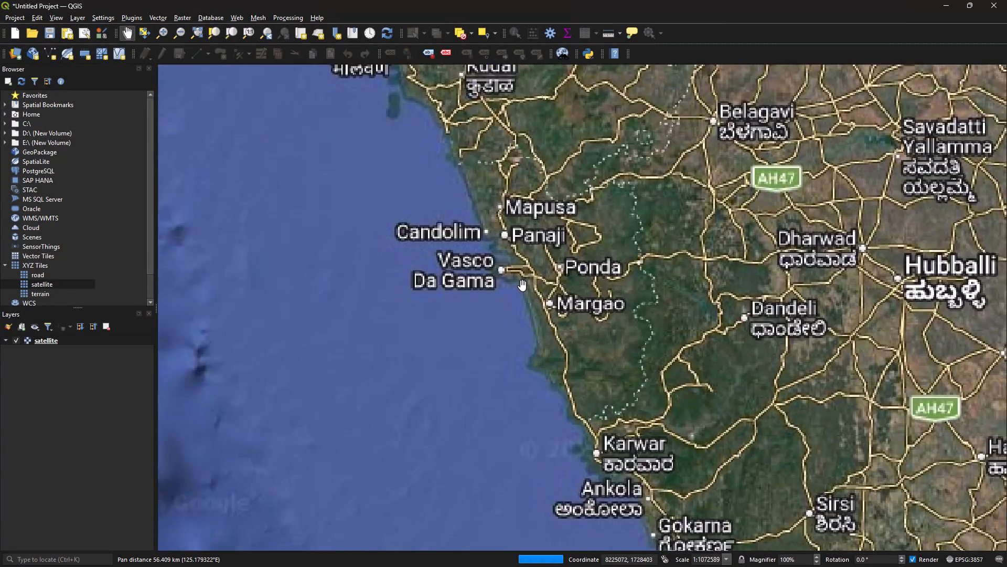
Examine the Goa coast closely around Velsao, Cansaulim and Arossim beaches.
ctrl+scroll(522, 286, up, 12)
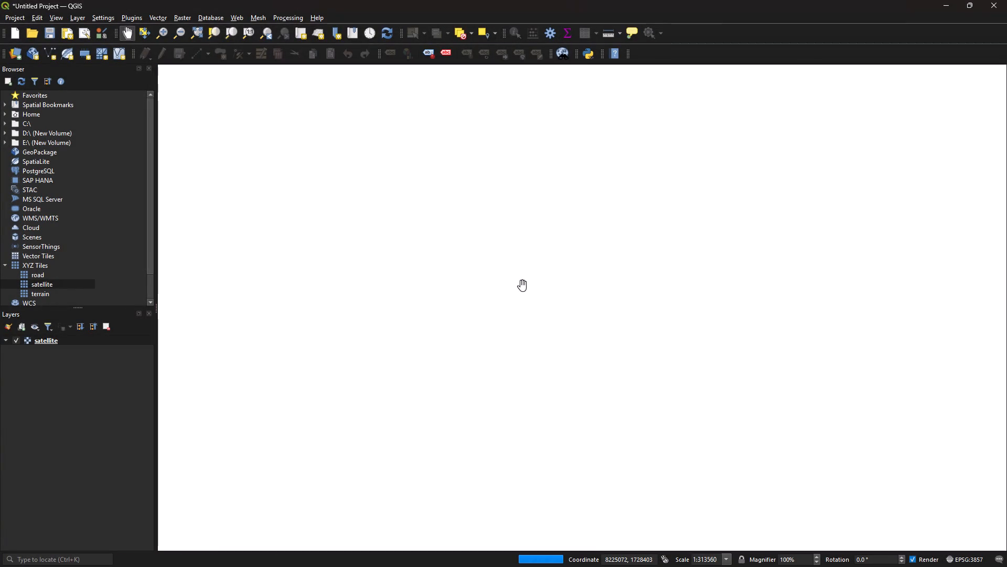
scroll(522, 286, down, 4)
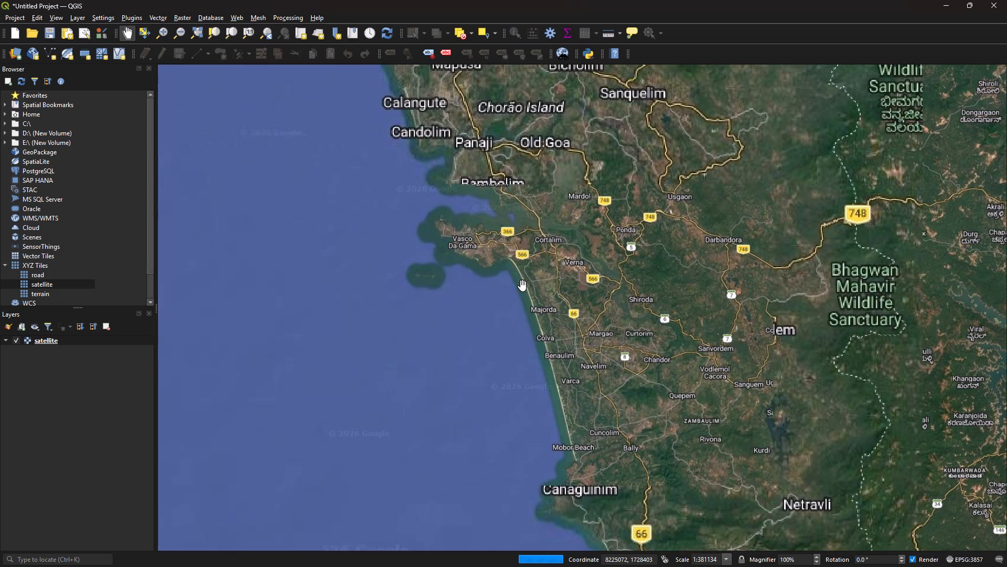
ctrl+scroll(522, 286, up, 18)
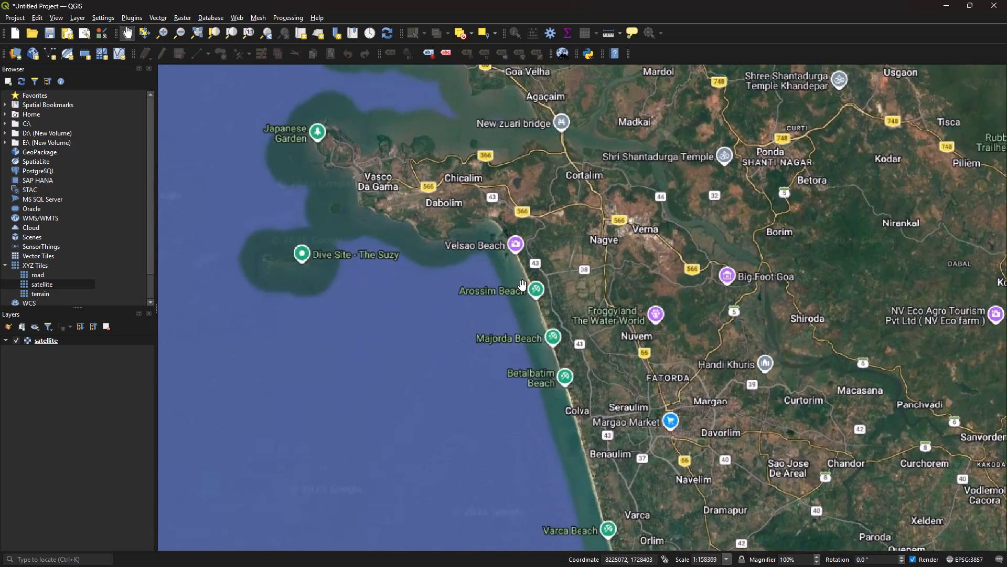
ctrl+scroll(522, 286, up, 3)
scroll(522, 286, up, 1)
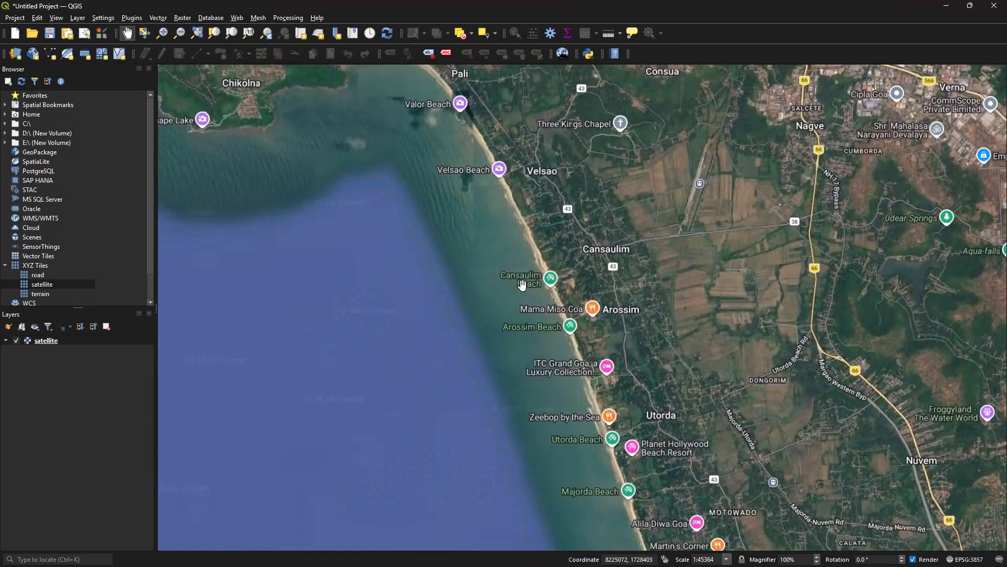
double_click(522, 286)
ctrl+scroll(522, 286, down, 4)
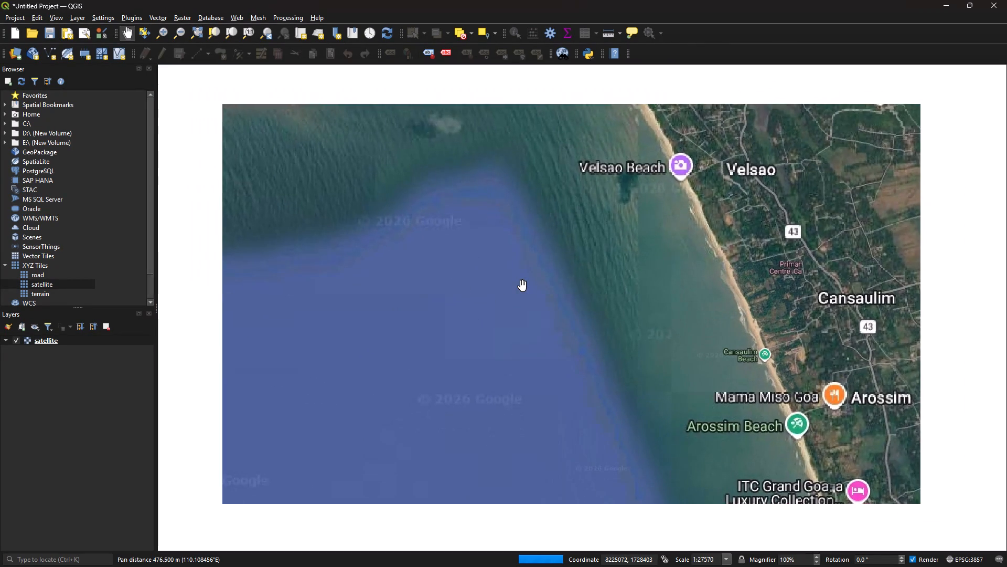
ctrl+scroll(626, 268, down, 1)
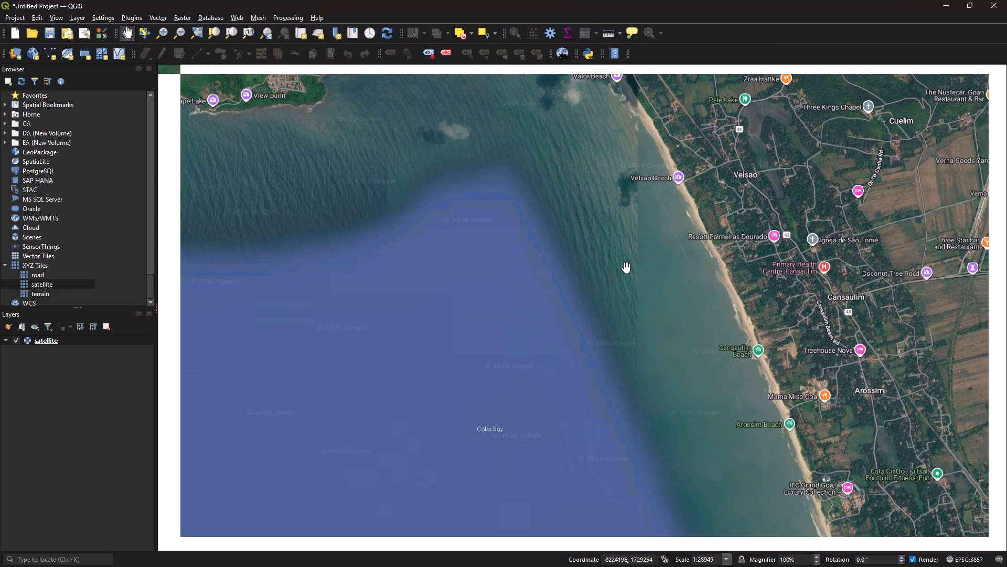
ctrl+scroll(626, 268, down, 2)
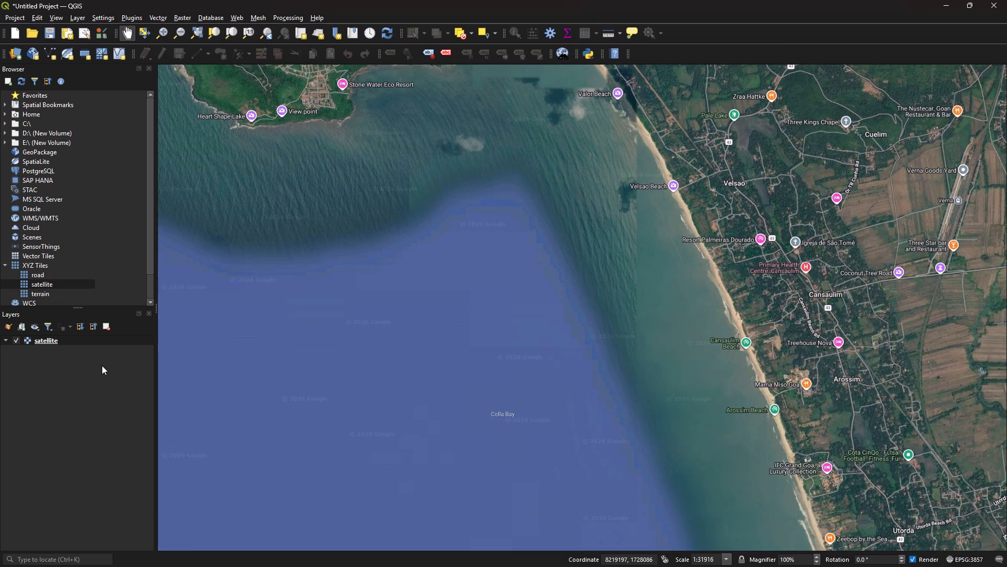
Start a new GeoPackage layer and, for its save location, create and open a subfolder named with the student's first name and ID number.
click(78, 16)
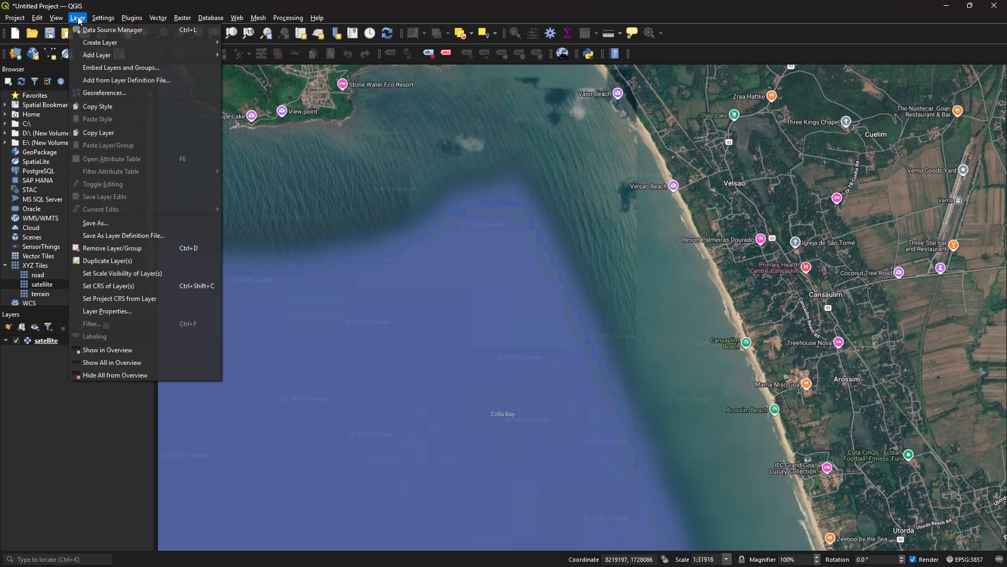
click(140, 40)
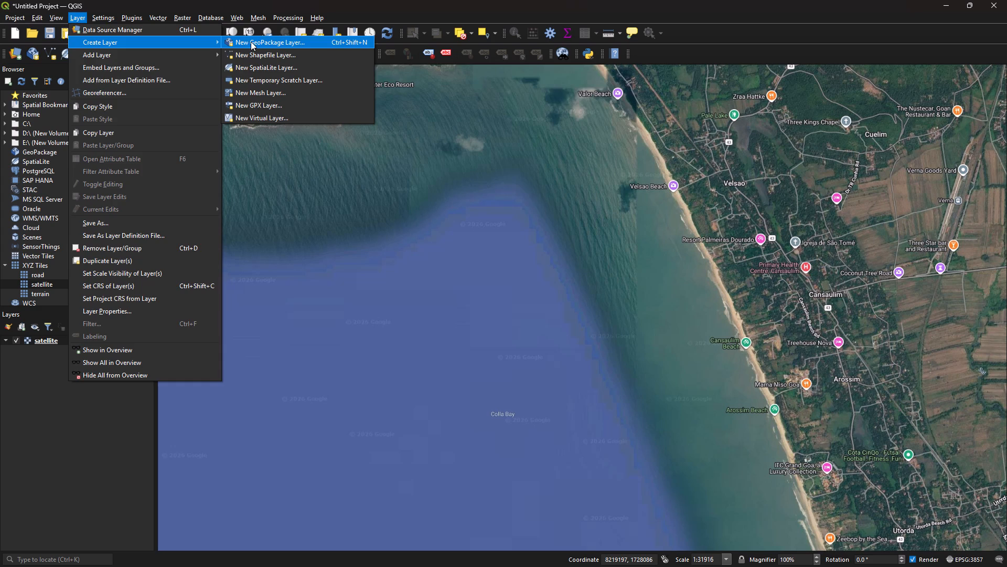
click(251, 41)
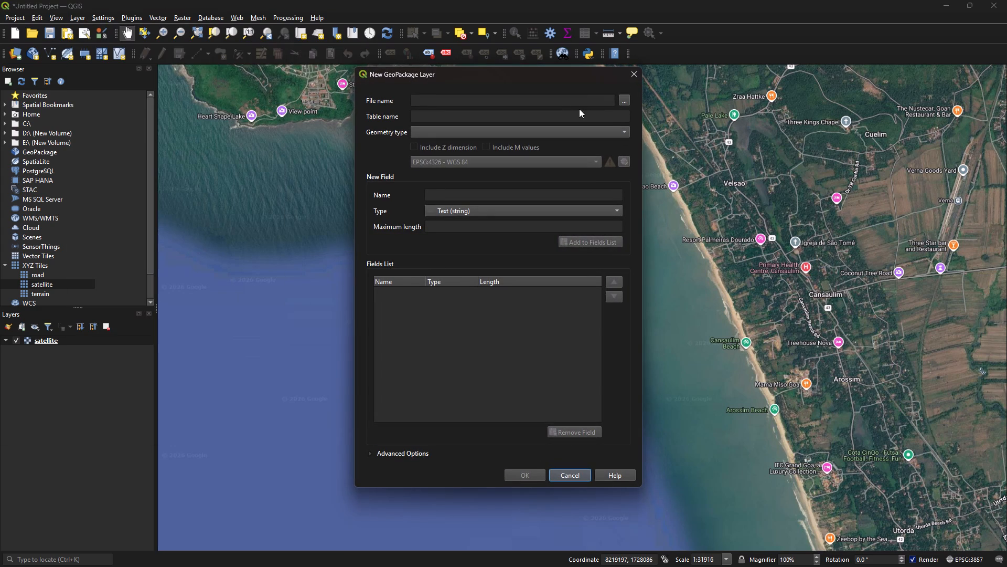
click(624, 106)
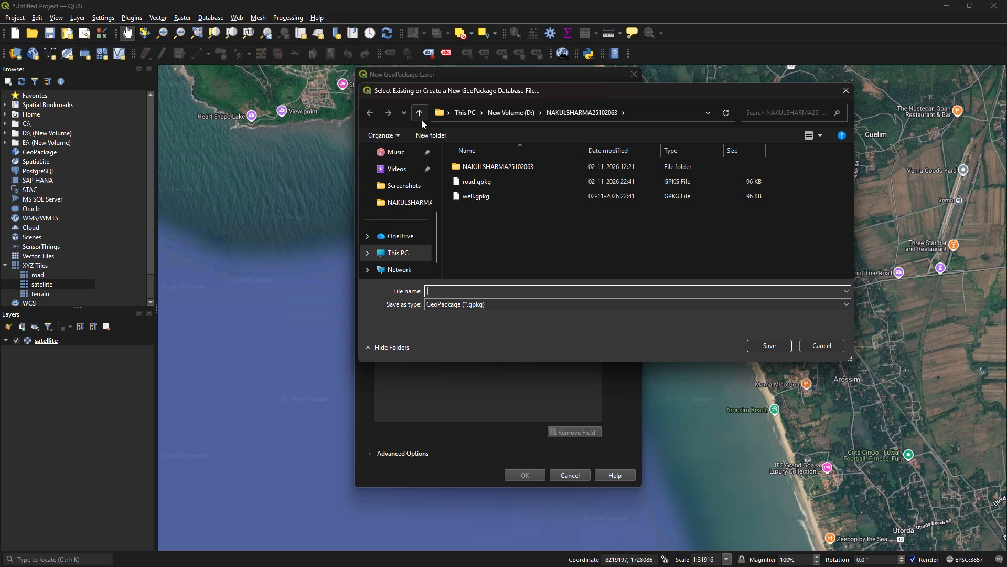
click(434, 133)
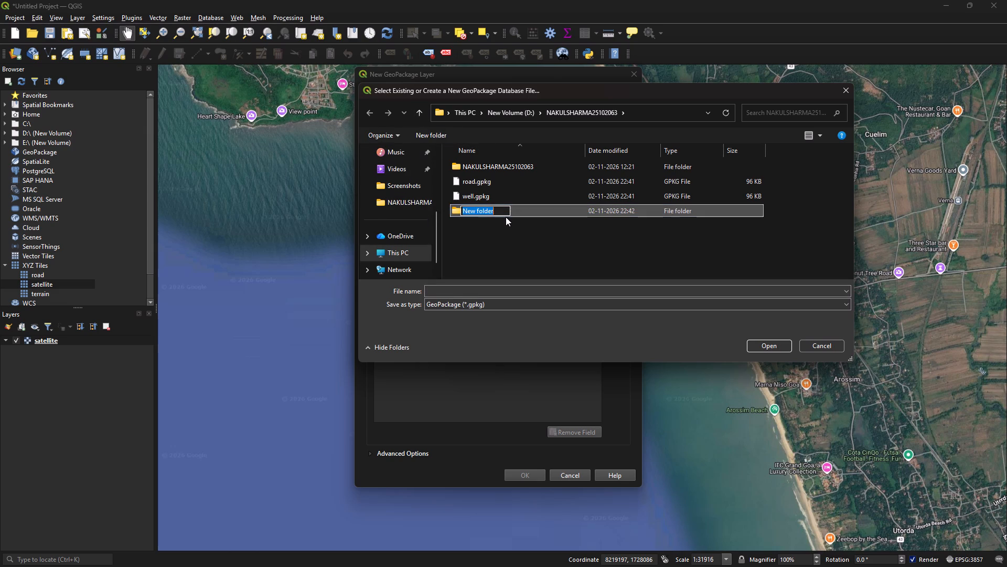
key(BackSpace)
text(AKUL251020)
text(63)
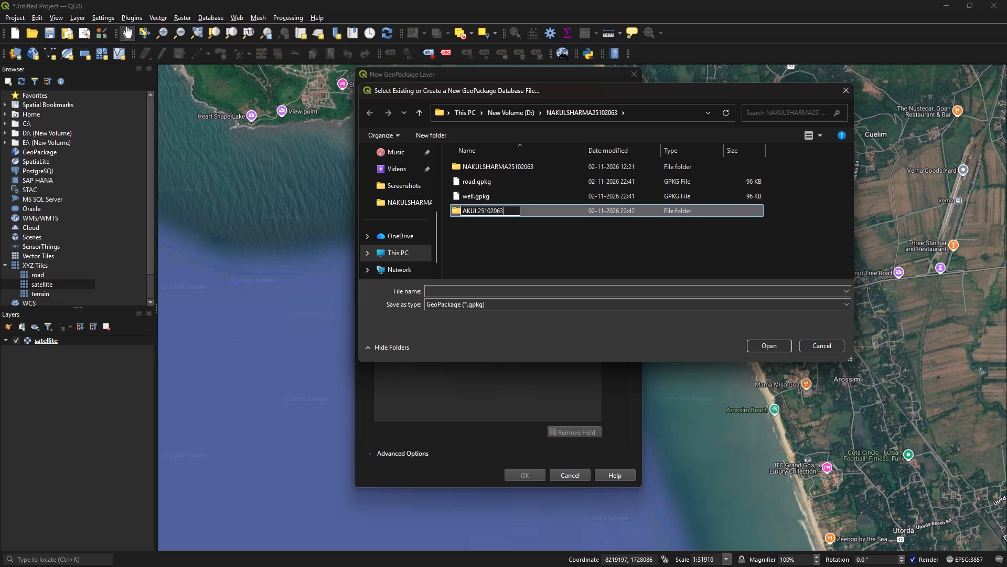
click(462, 209)
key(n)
key(Return)
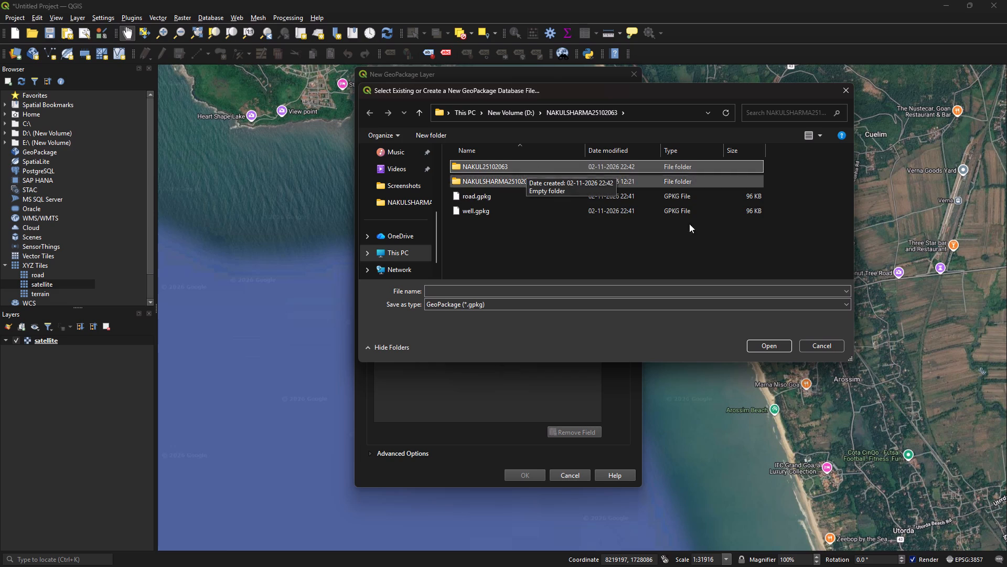
click(784, 347)
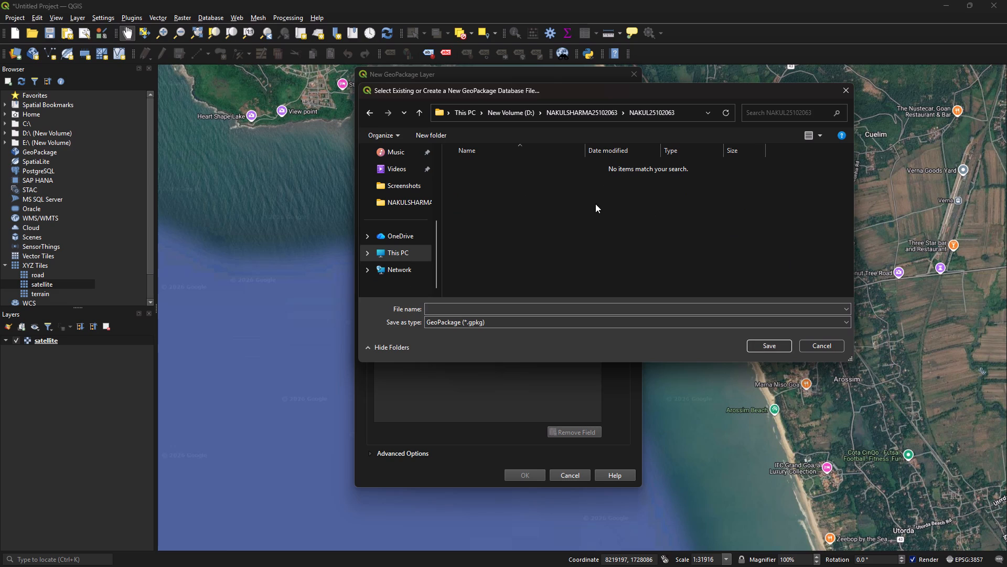
Name the GeoPackage file WELL in the new folder and set its geometry type to Point.
click(497, 305)
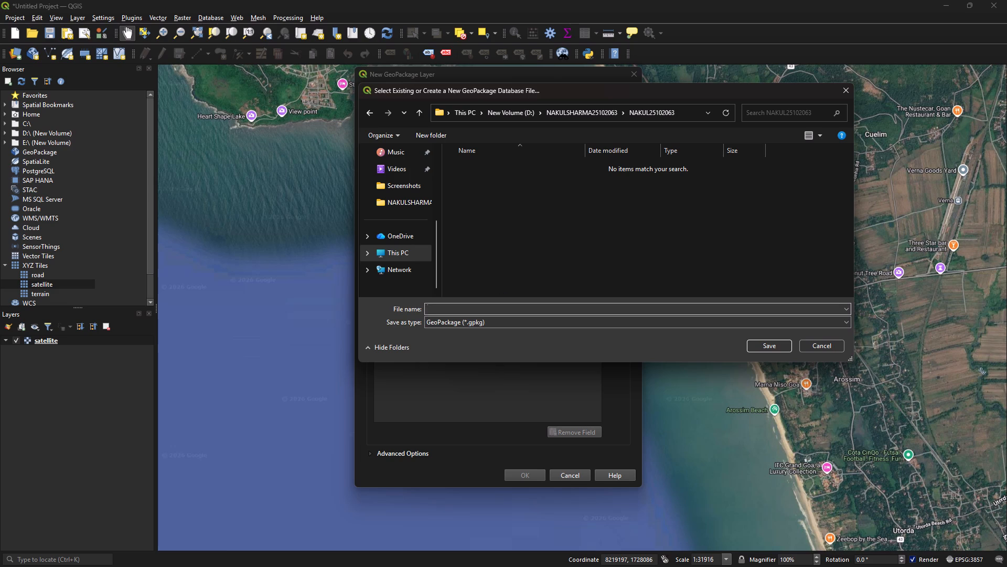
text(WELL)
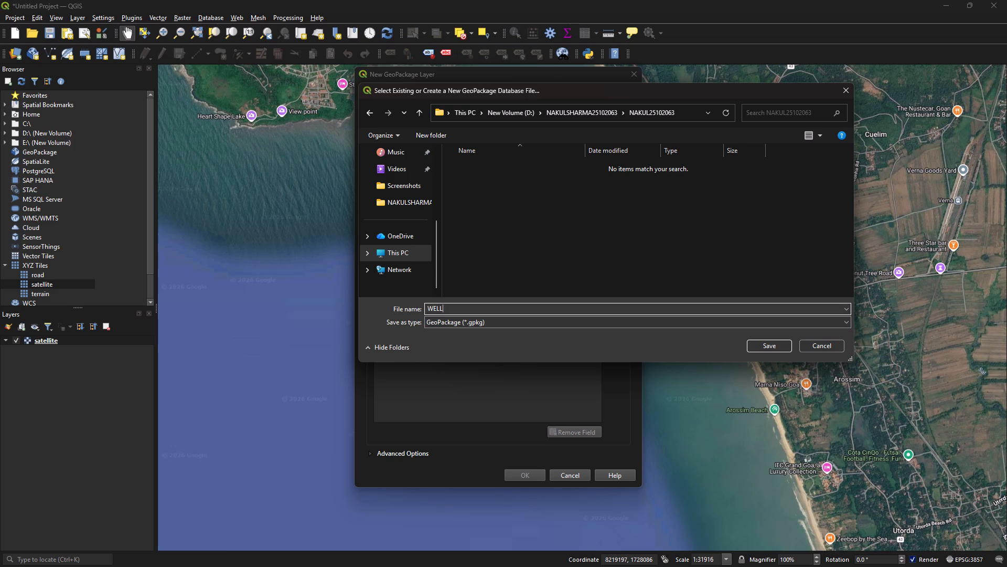
click(763, 346)
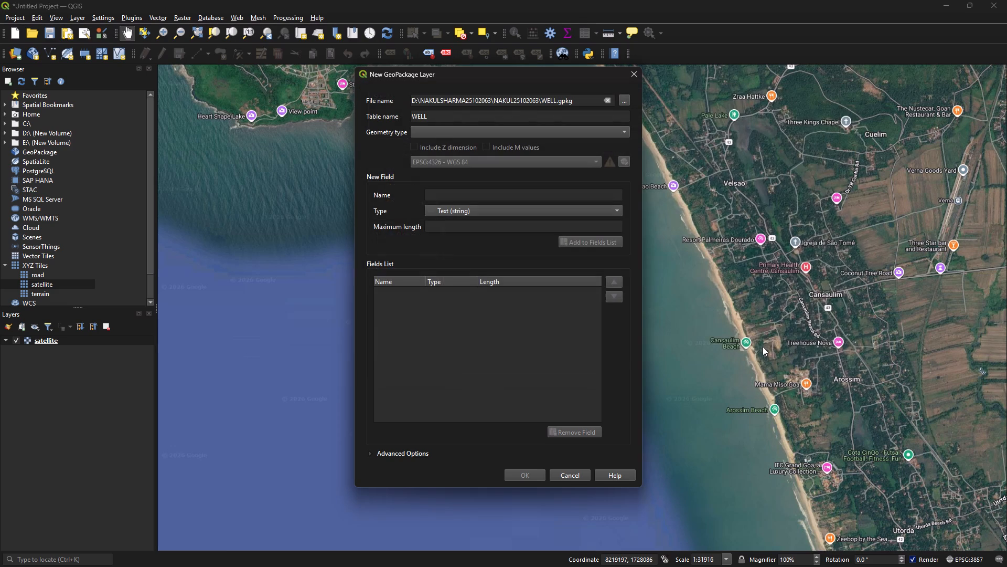
click(482, 129)
click(476, 143)
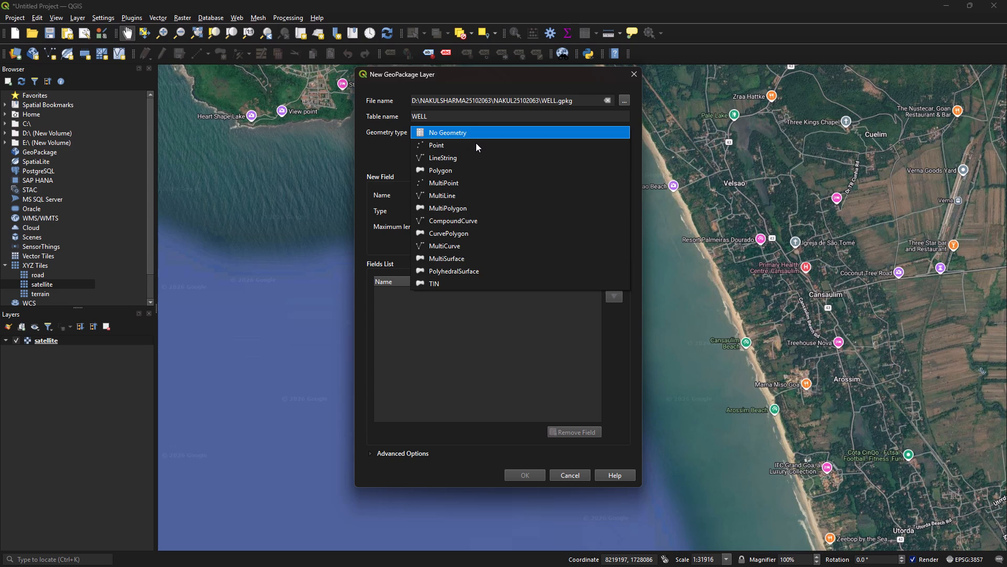
Add a Text (string) field called NAME to the fields list and create the WELL layer.
click(476, 194)
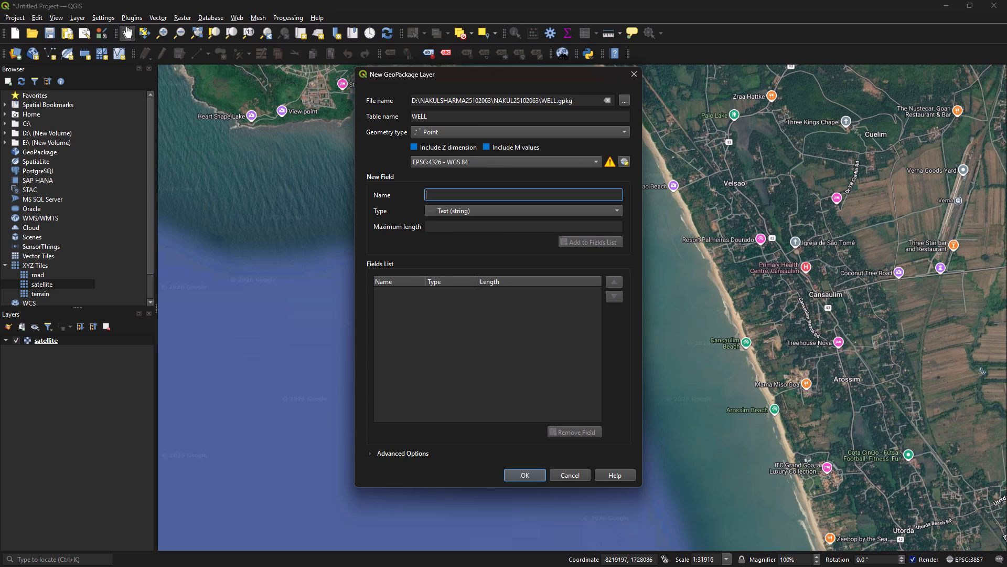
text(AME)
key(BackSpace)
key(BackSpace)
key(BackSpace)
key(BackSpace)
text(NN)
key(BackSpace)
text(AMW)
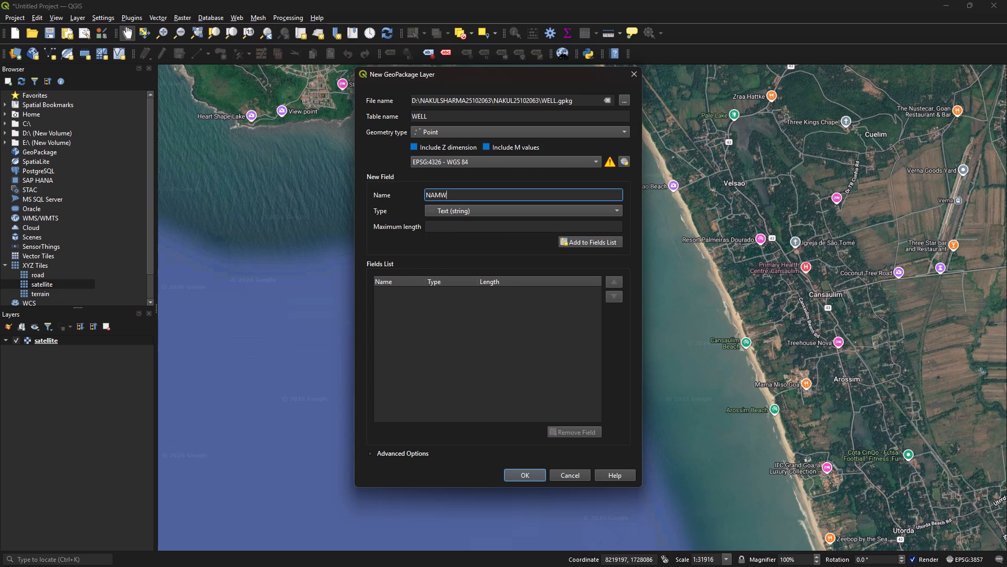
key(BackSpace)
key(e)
click(587, 243)
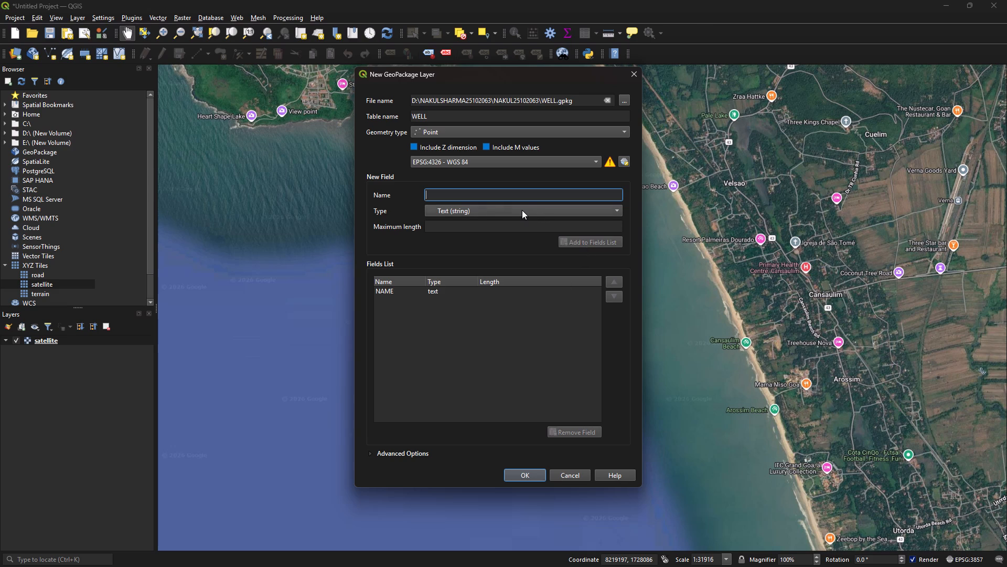
click(522, 210)
click(423, 368)
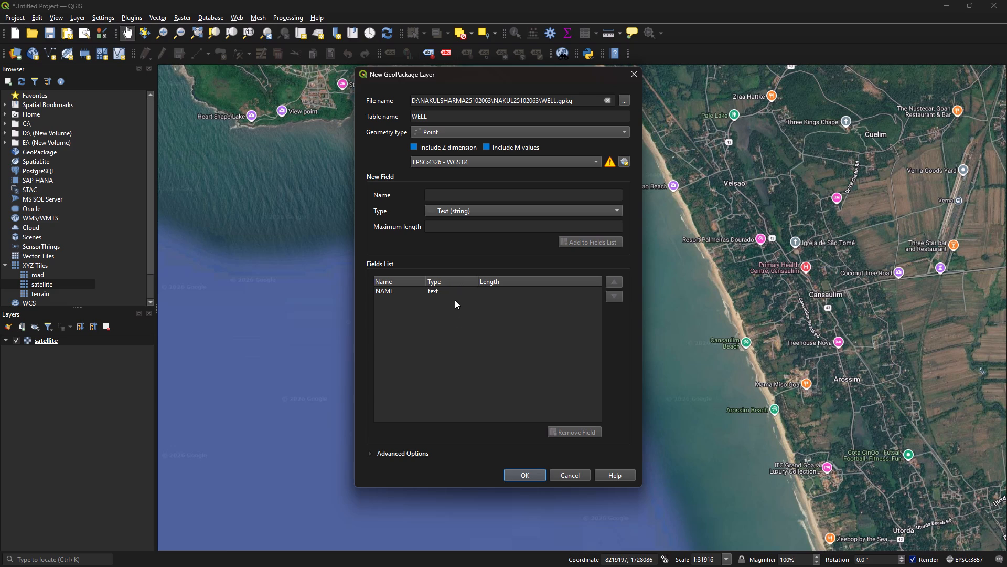
Add an Integer (32 bit) field called ID to the new WELL layer's fields list.
click(452, 293)
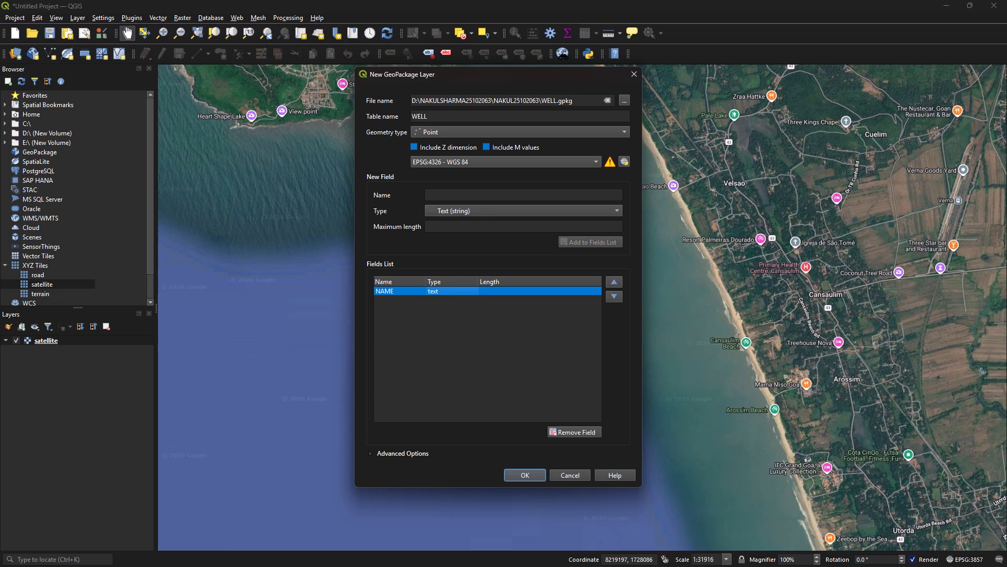
click(473, 211)
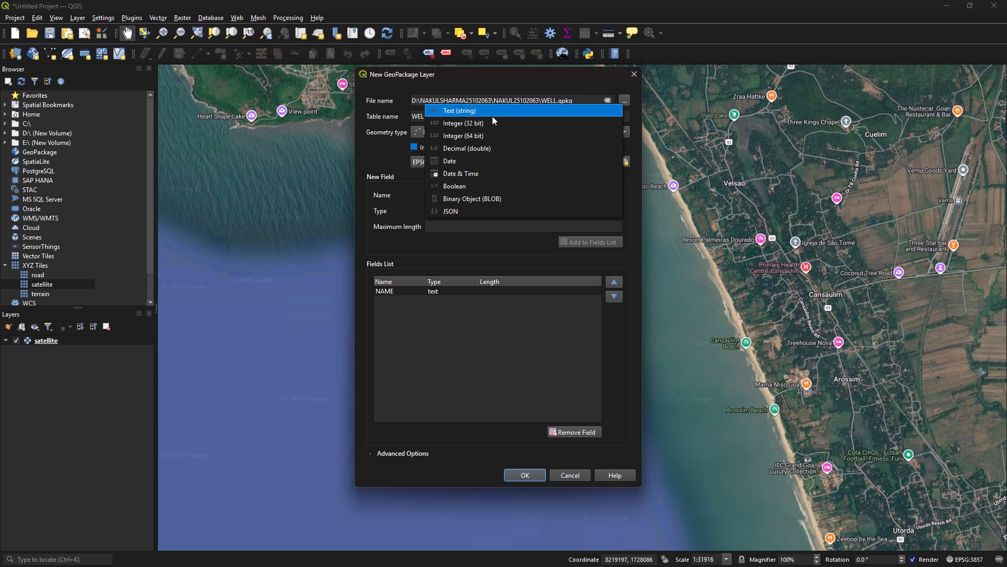
click(492, 120)
click(477, 191)
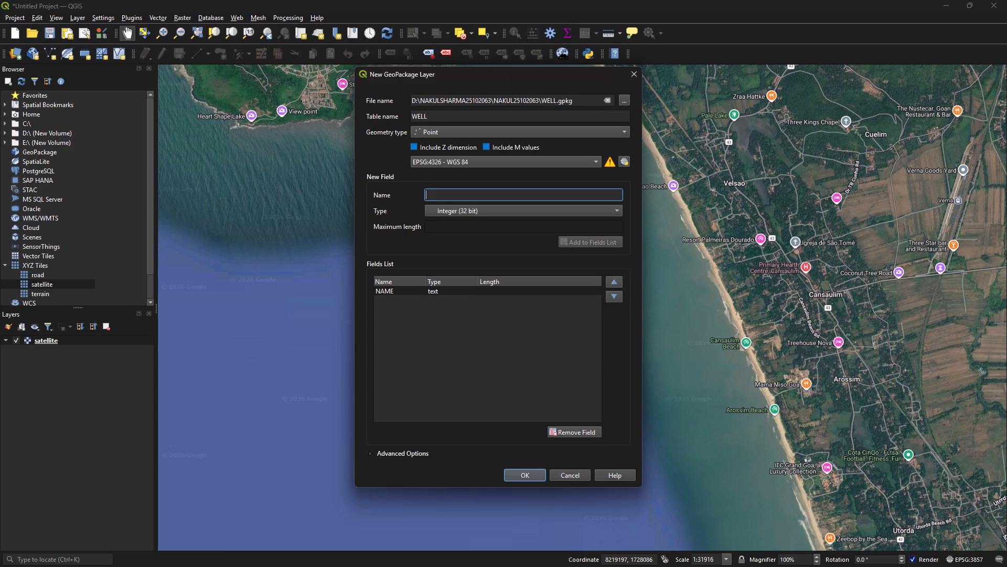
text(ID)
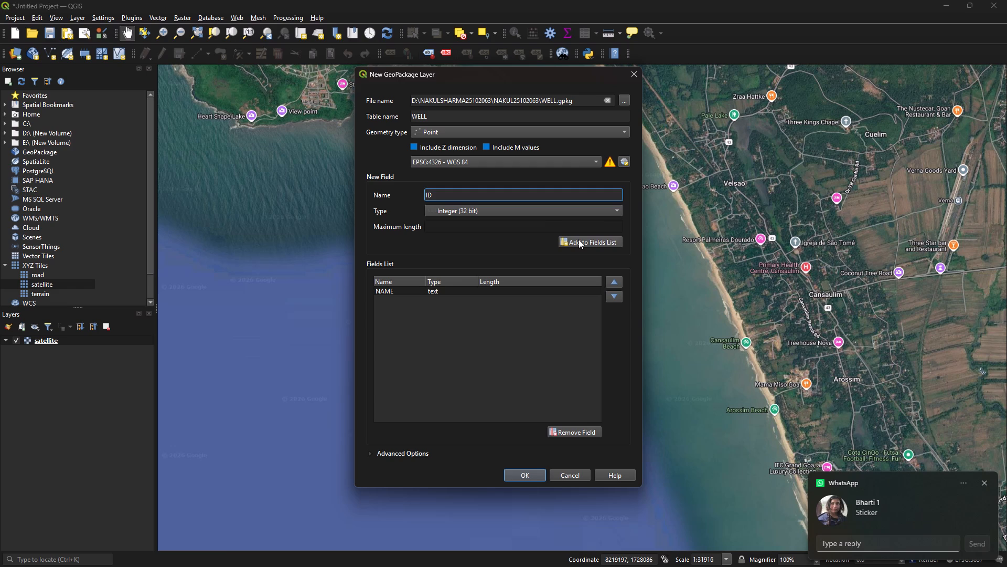
click(579, 239)
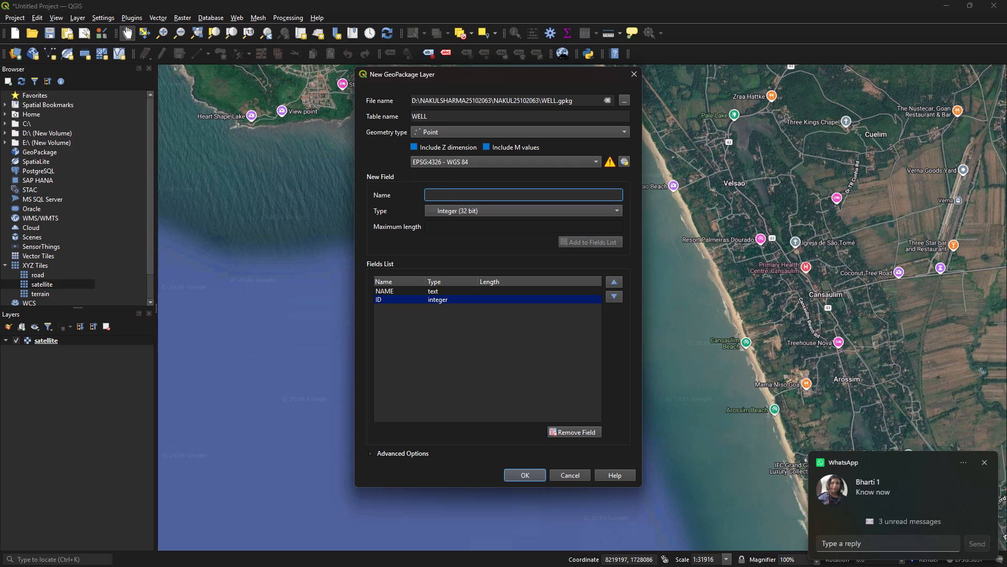
Add a Decimal (double) field called DEPTH to the fields list and create the WELL layer.
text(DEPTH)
click(473, 210)
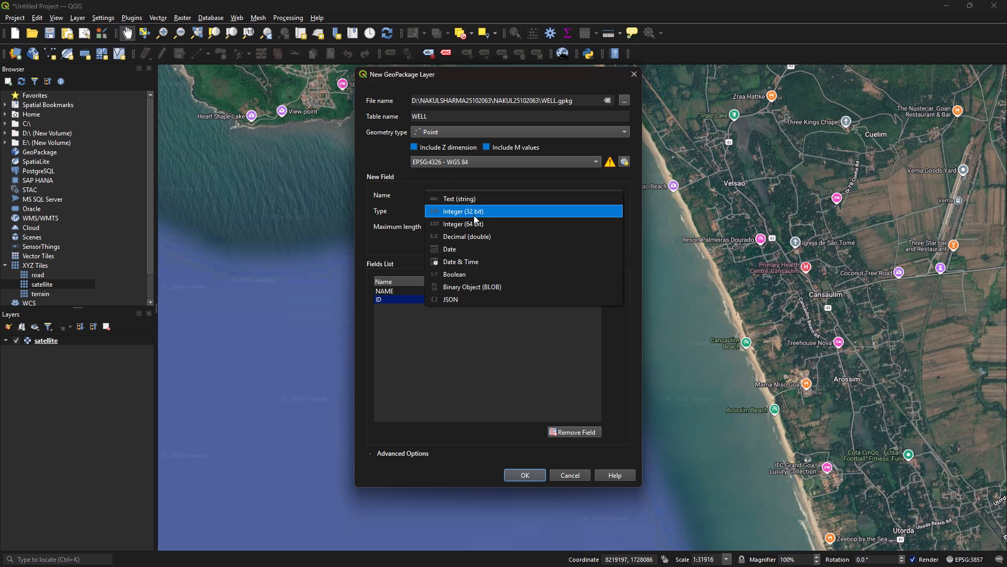
click(476, 230)
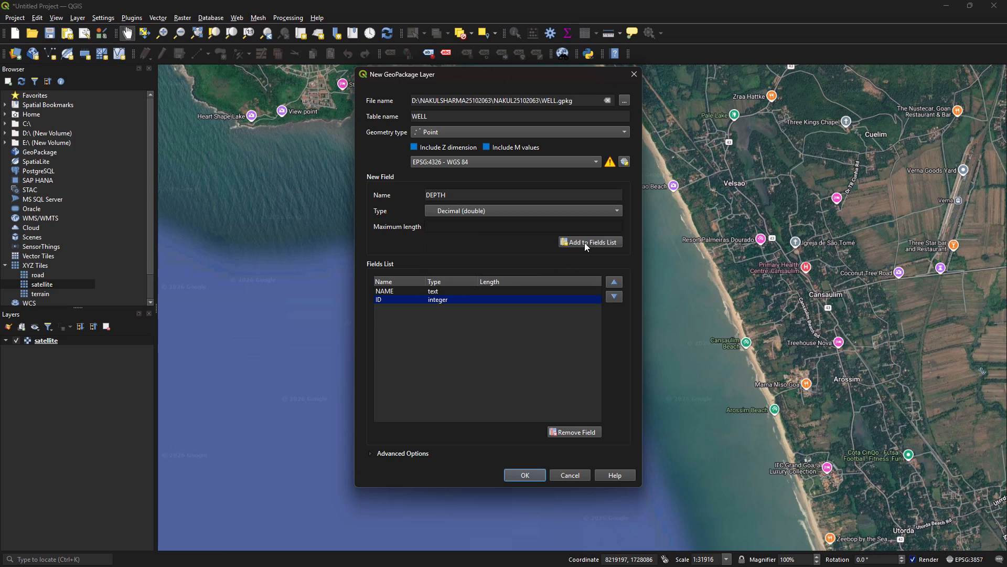
click(584, 243)
click(524, 476)
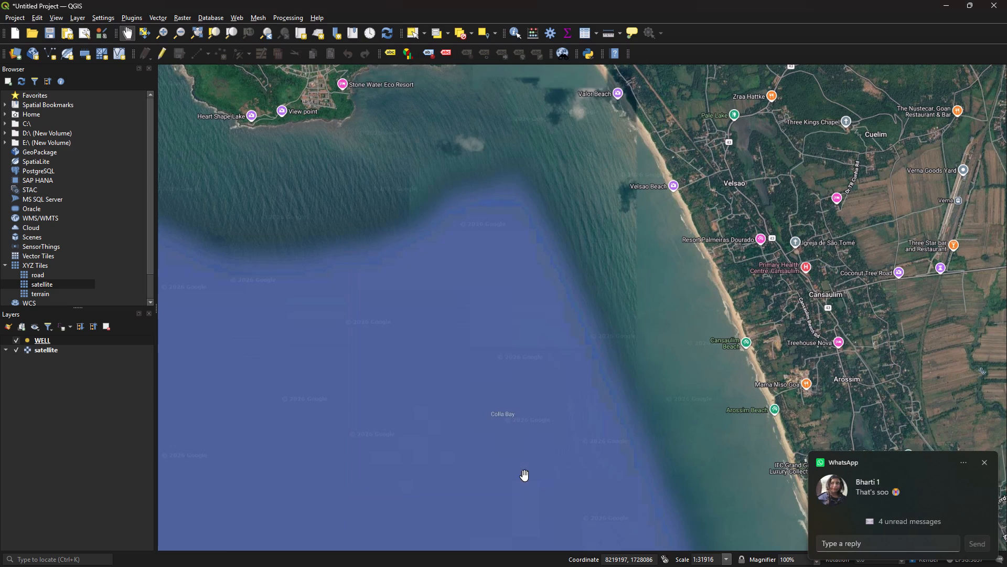
Enable editing on the WELL layer and add a point offshore west of Velsao Beach with NAME GOA EACH 1, ID 1 and DEPTH 100.
right_click(45, 344)
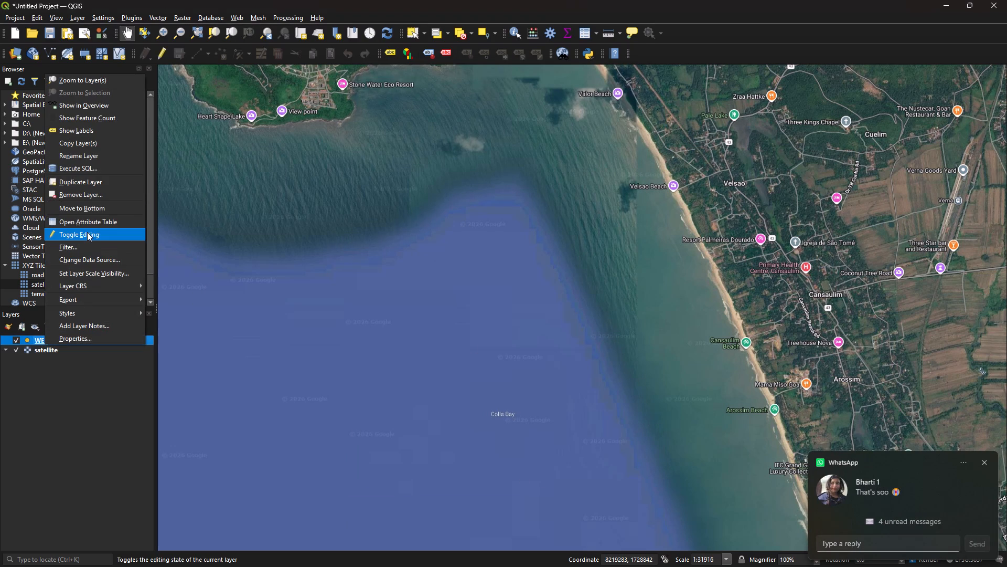
click(87, 232)
click(221, 50)
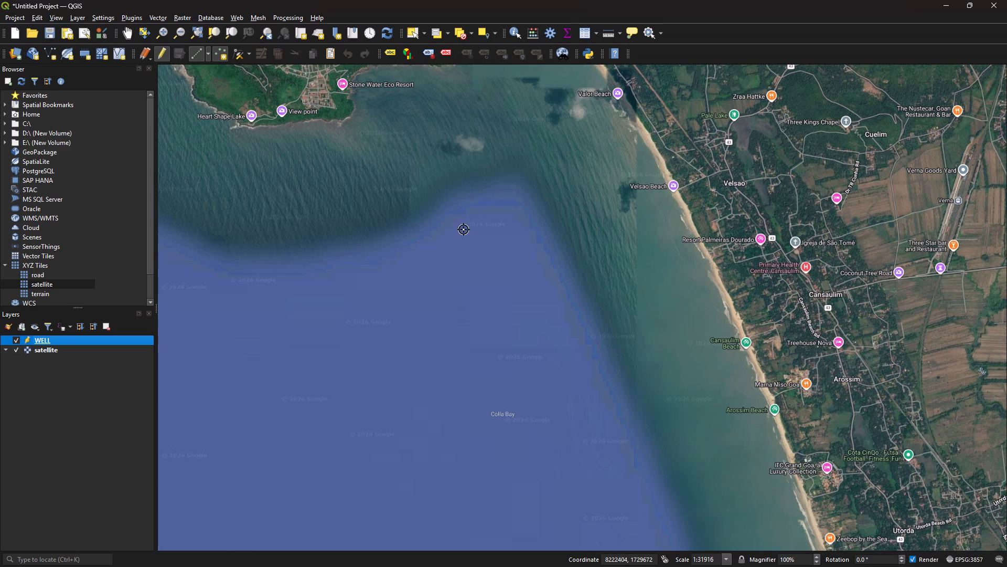
click(483, 210)
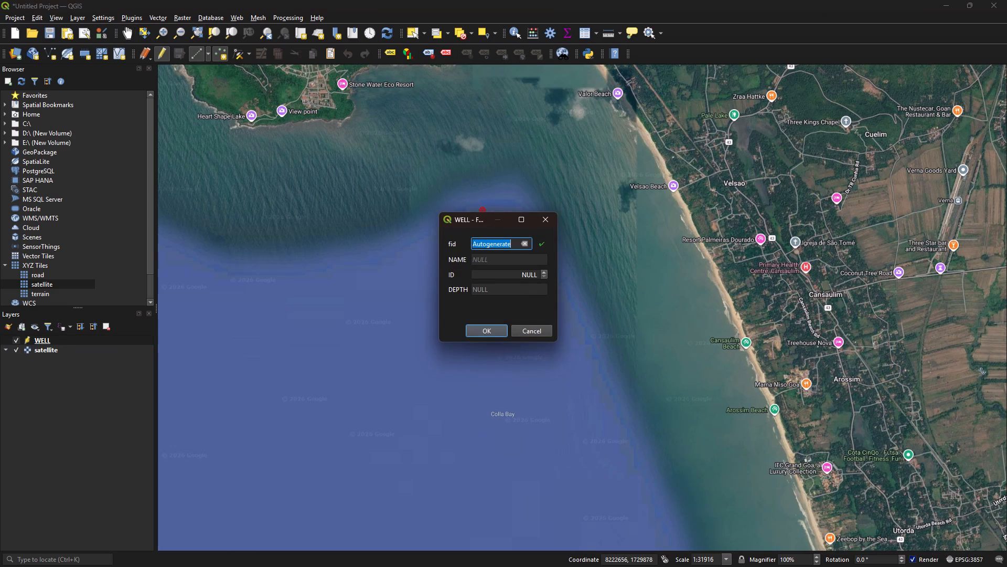
click(531, 259)
key(BackSpace)
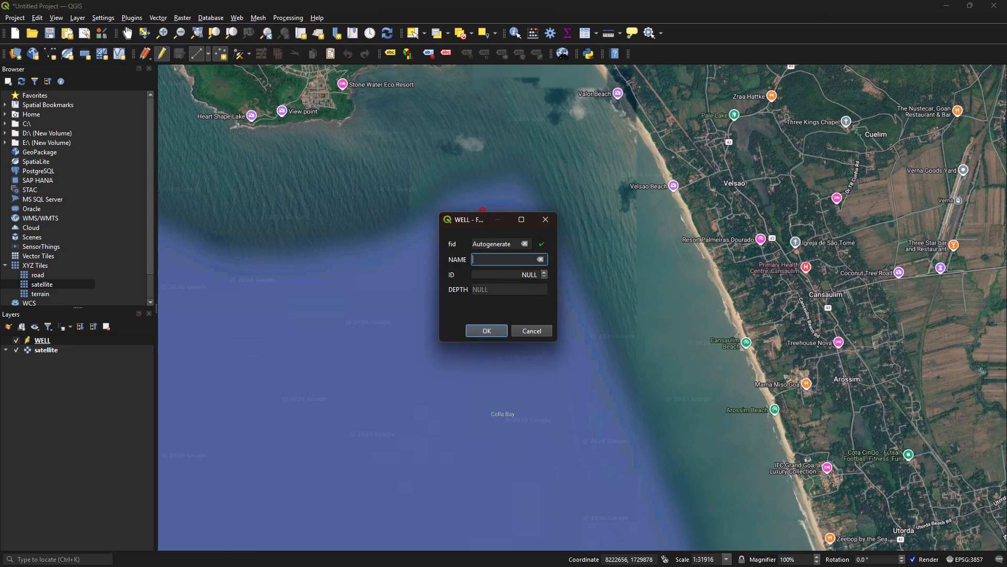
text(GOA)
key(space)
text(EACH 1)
click(537, 277)
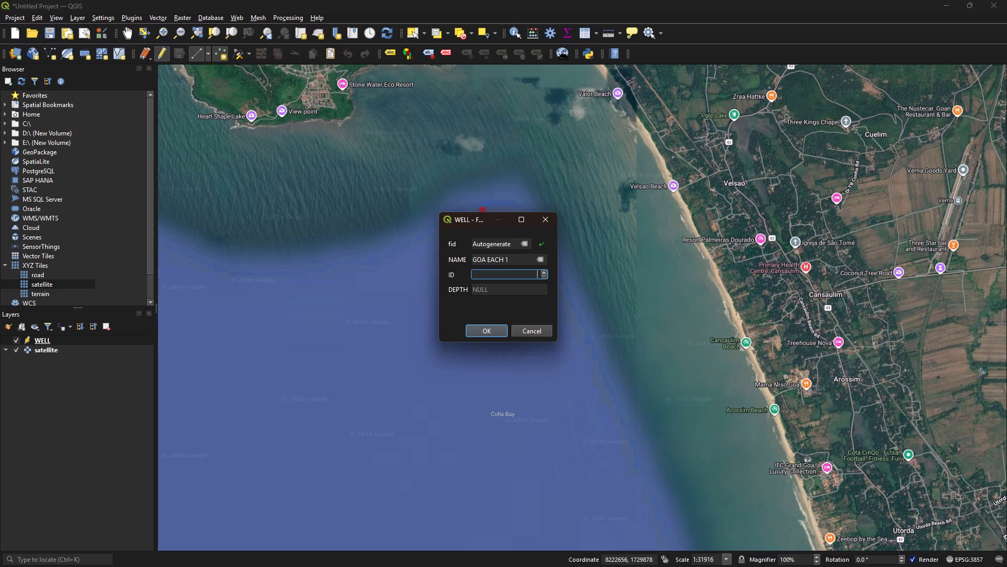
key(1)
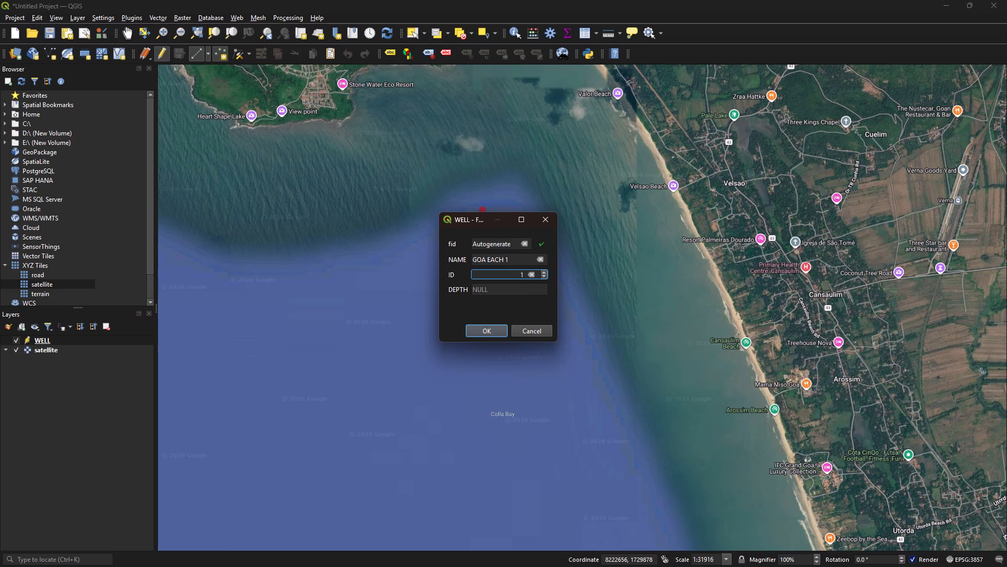
click(532, 285)
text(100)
click(490, 329)
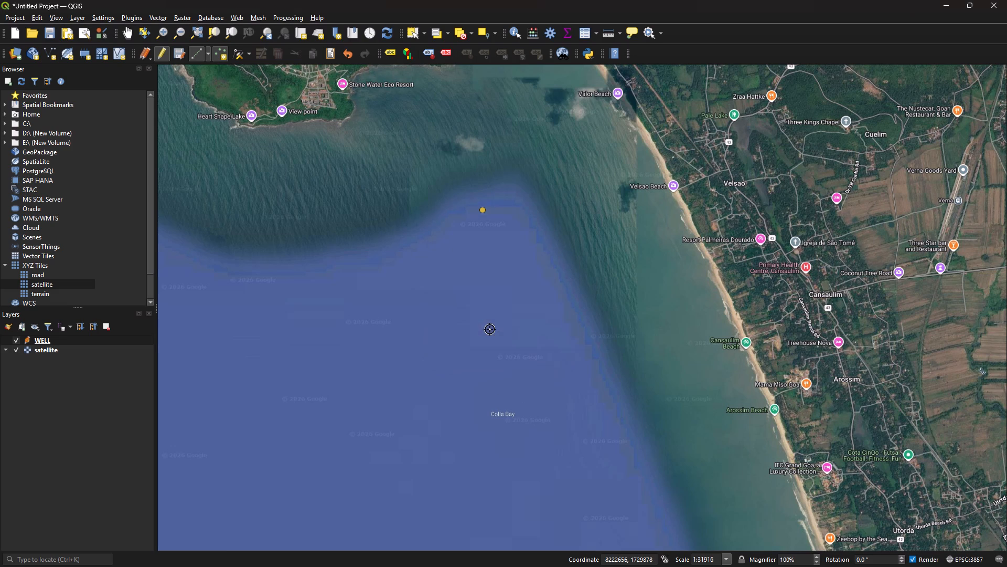
Add a second well point just below the Colla Bay label with NAME GOA BEACH 2, ID 2 and DEPTH 200.
click(498, 430)
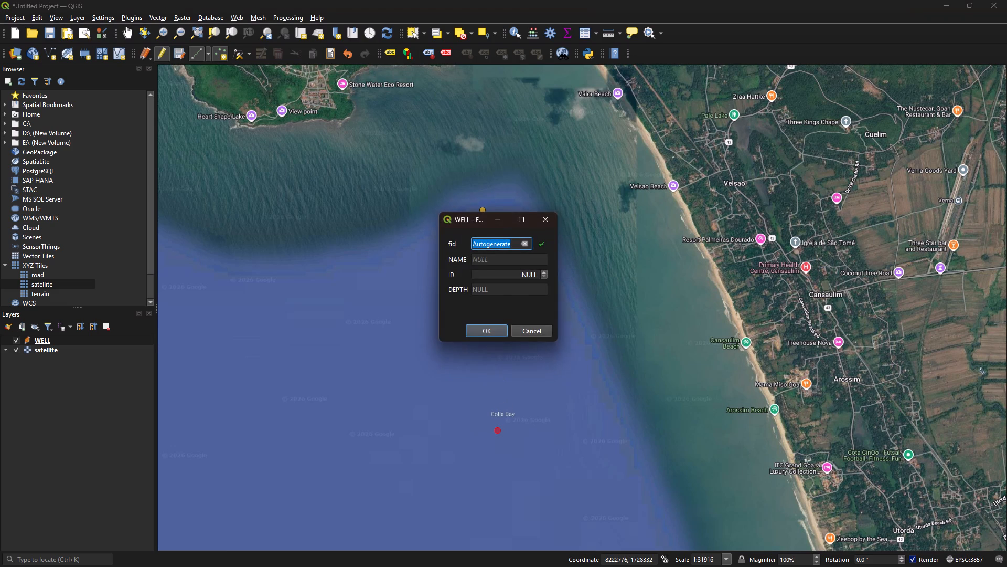
click(534, 264)
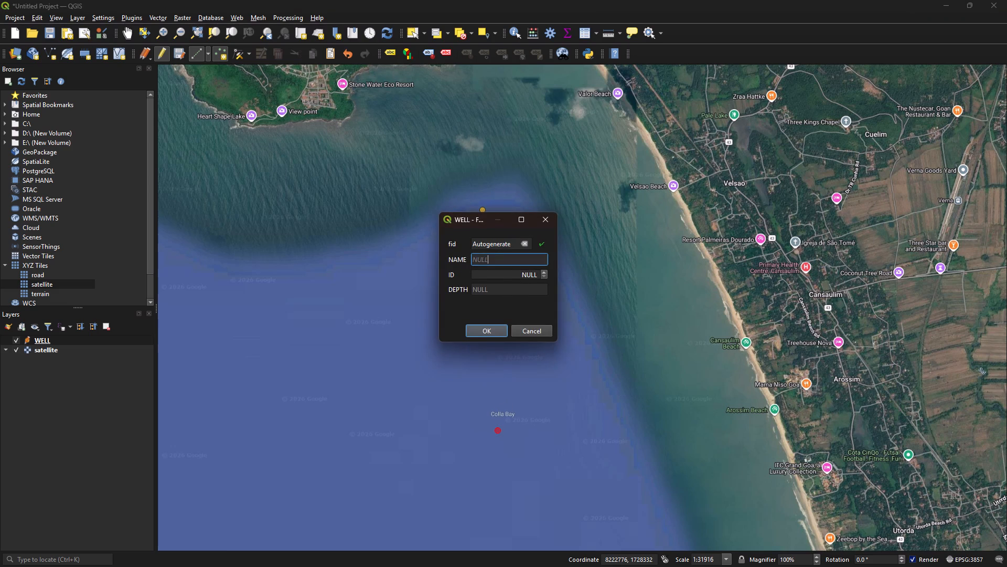
key(BackSpace)
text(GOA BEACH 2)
click(537, 271)
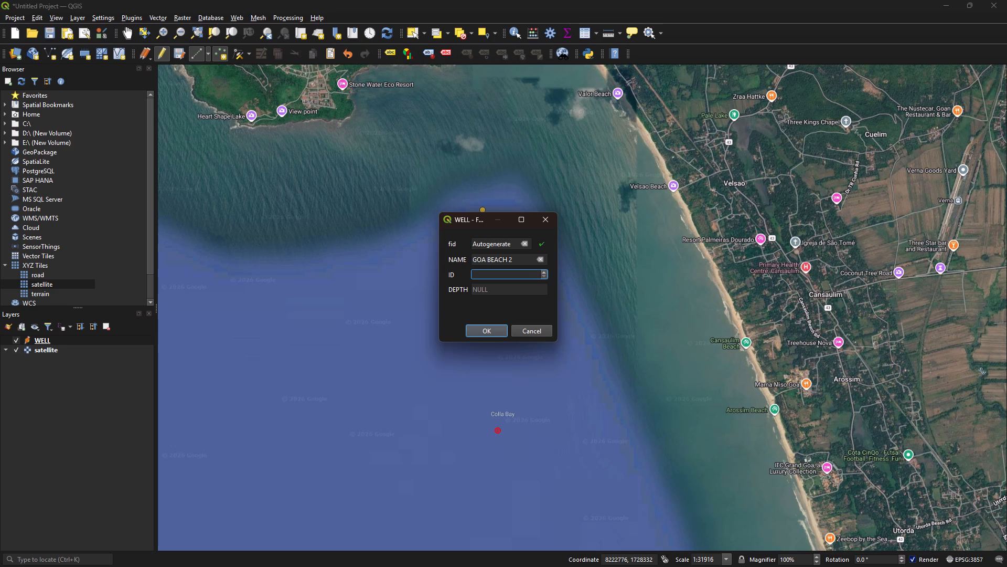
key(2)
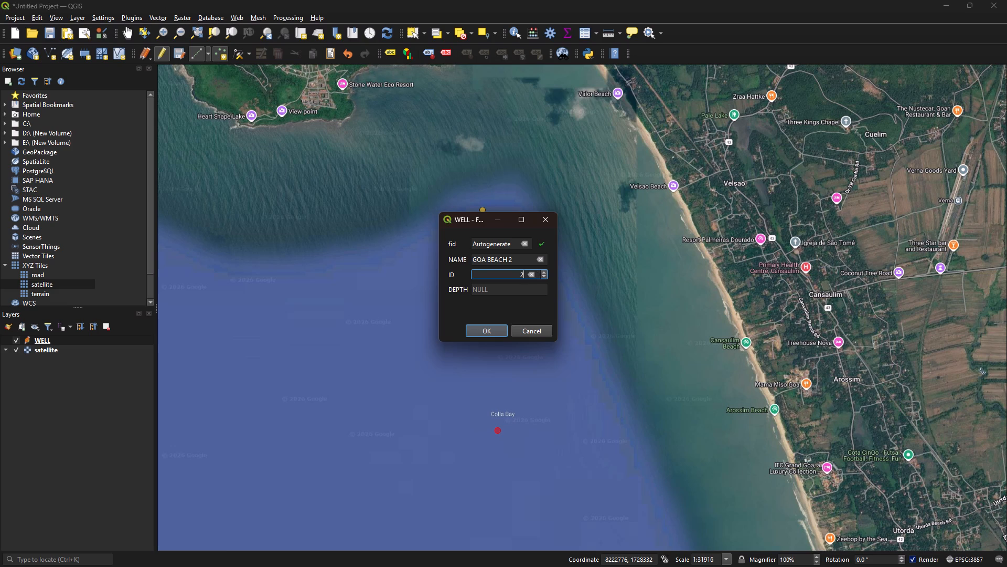
click(523, 287)
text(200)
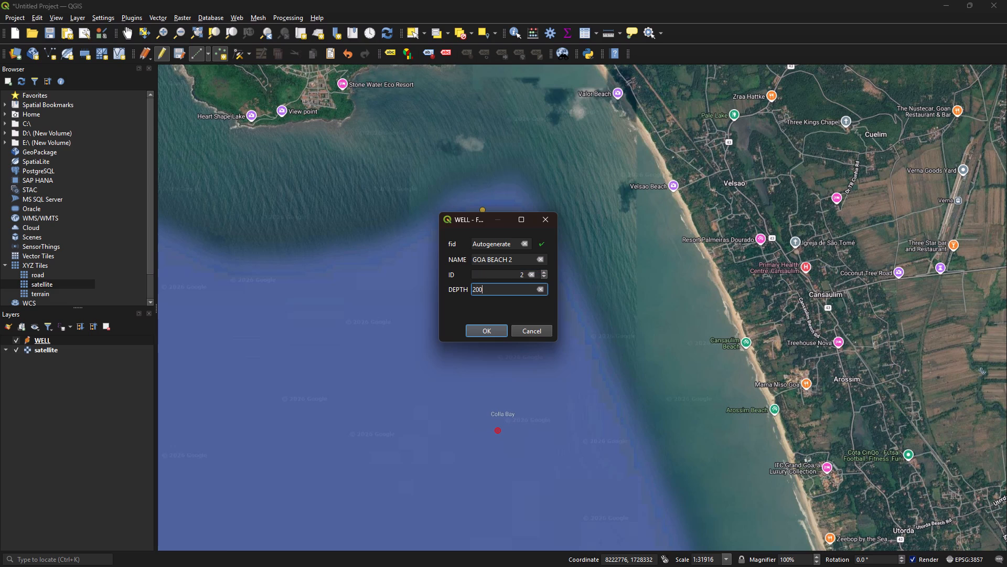
click(494, 329)
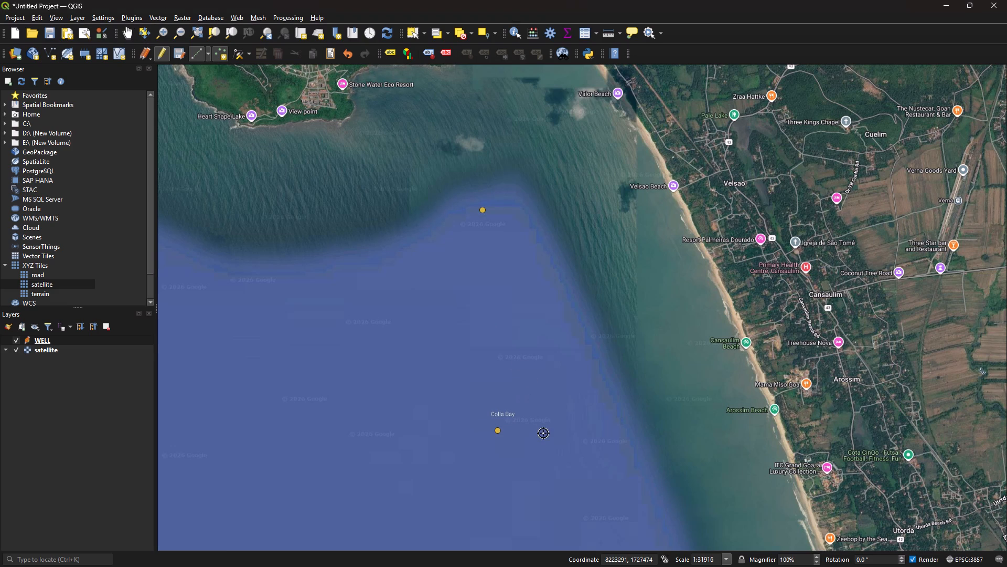
Add a third well point in the open sea far west of Cansaulim Beach with NAME GOA BEACH 3, ID 3 and DEPTH 300.
click(223, 366)
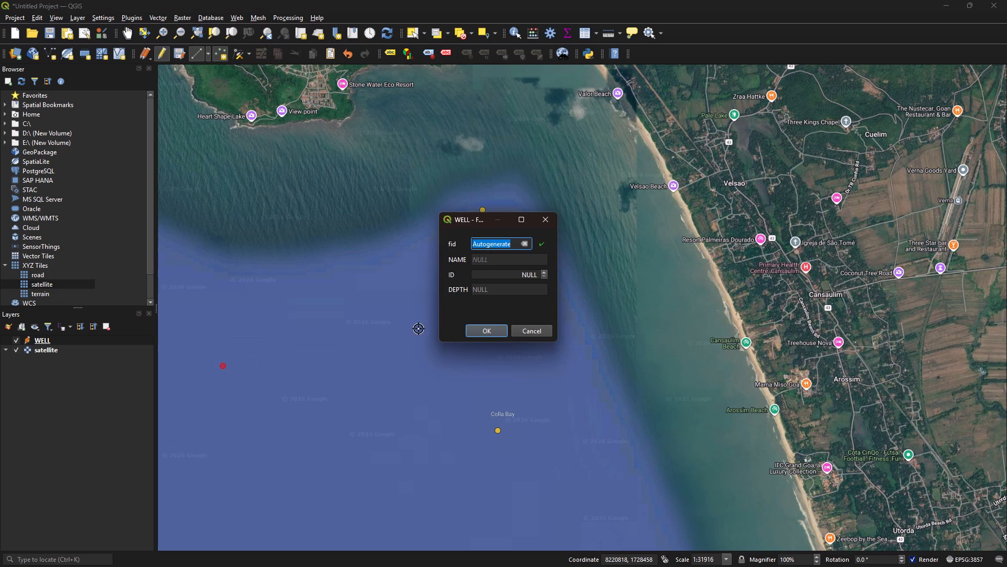
click(513, 265)
key(BackSpace)
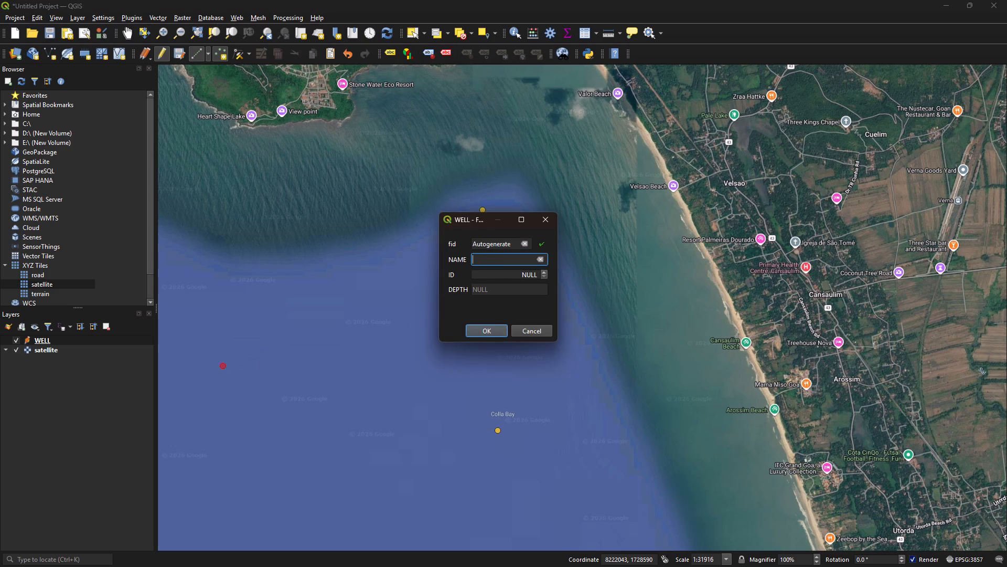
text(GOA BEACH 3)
click(534, 271)
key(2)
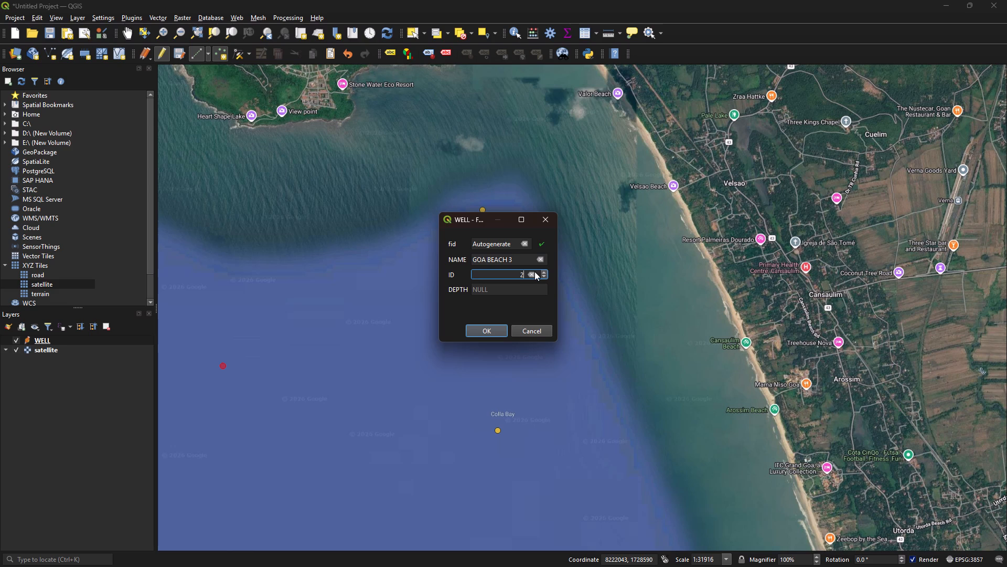
key(BackSpace)
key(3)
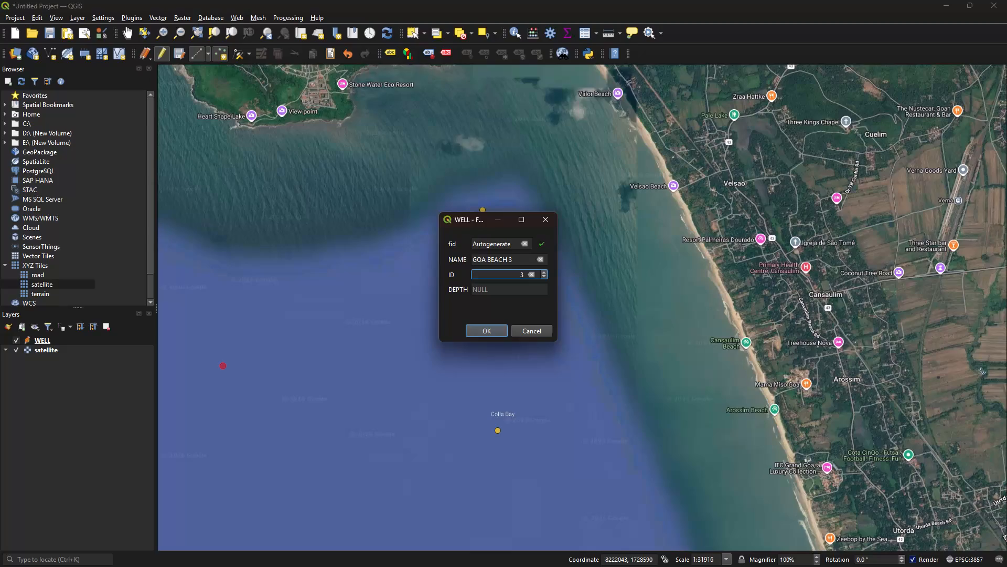
click(532, 286)
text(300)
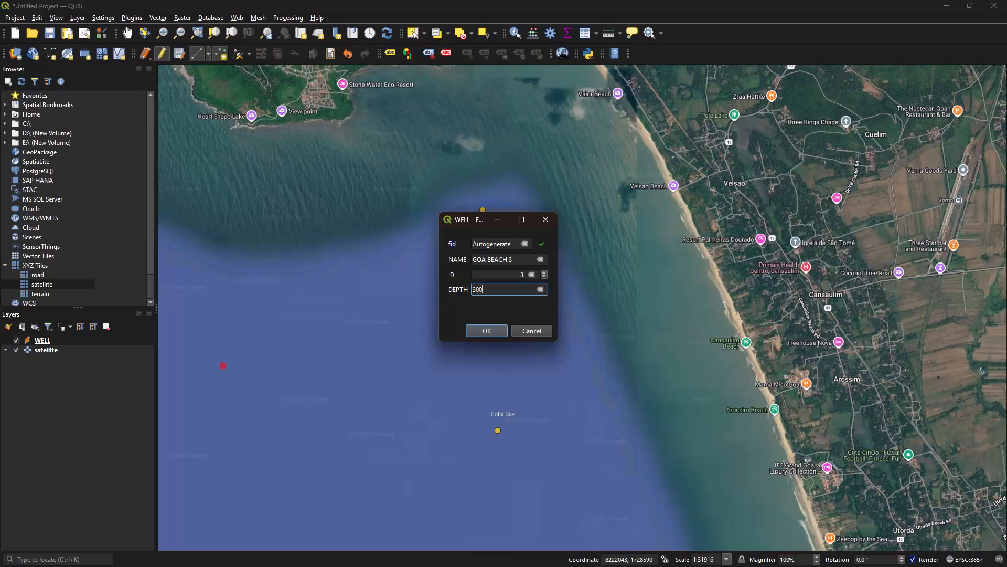
click(494, 332)
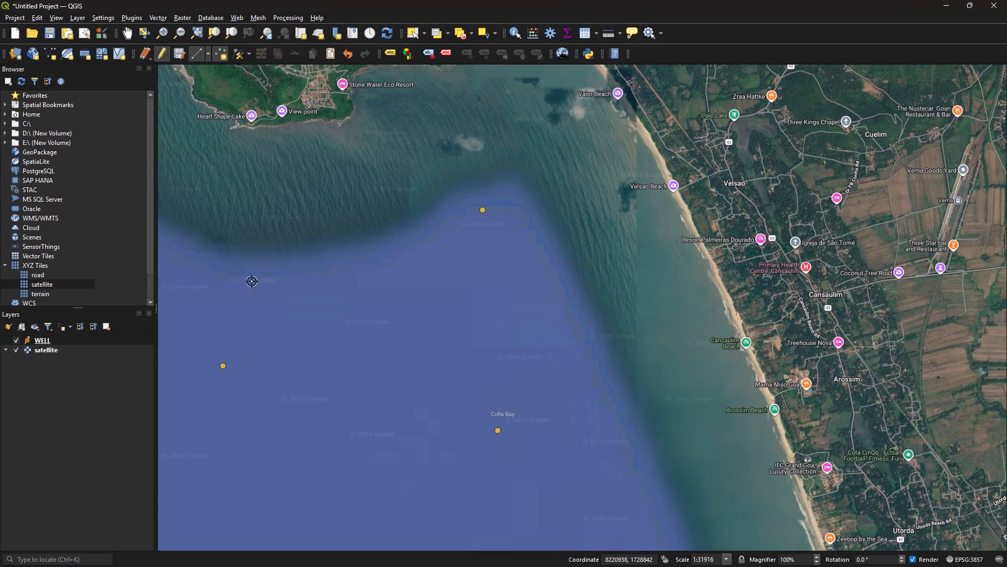
Save the edits made to the WELL layer.
click(172, 51)
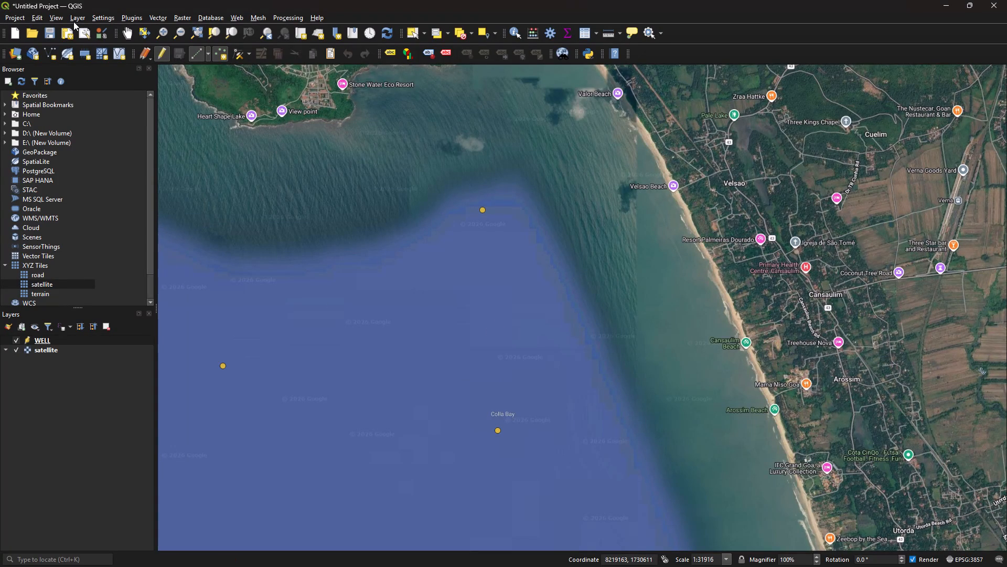
Start a new GeoPackage layer saved as road in the same folder as WELL, with LineString geometry.
click(74, 17)
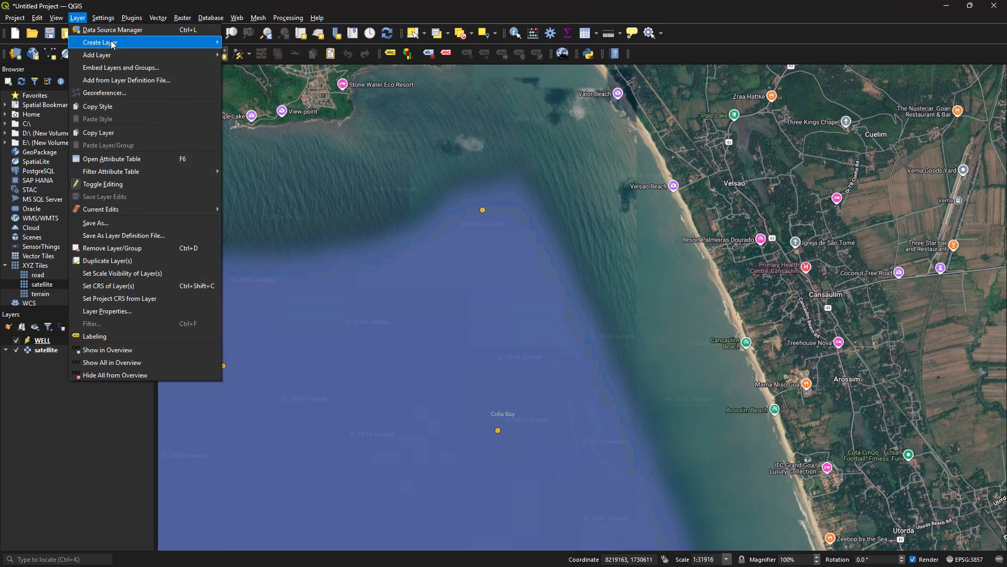
click(111, 40)
click(294, 41)
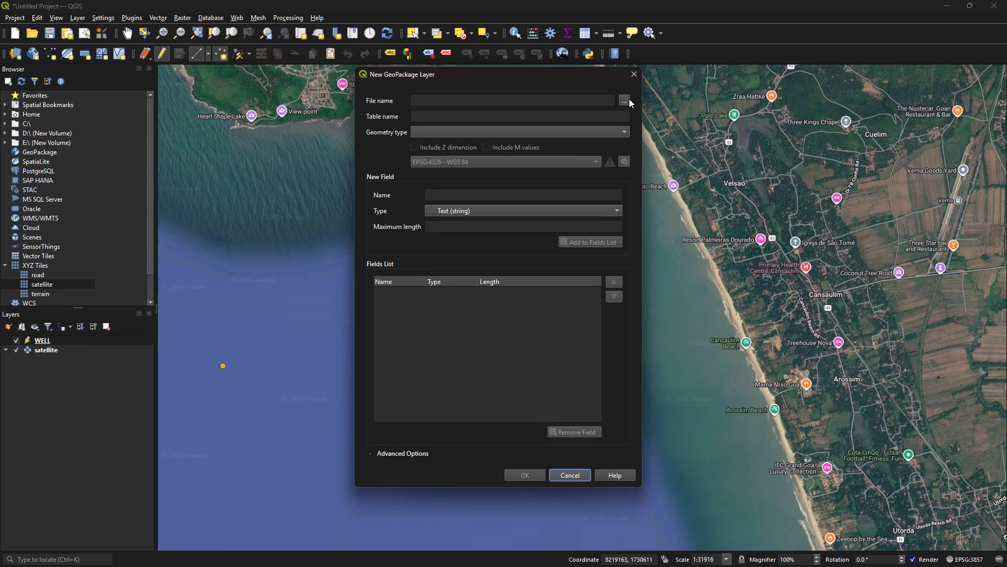
click(628, 99)
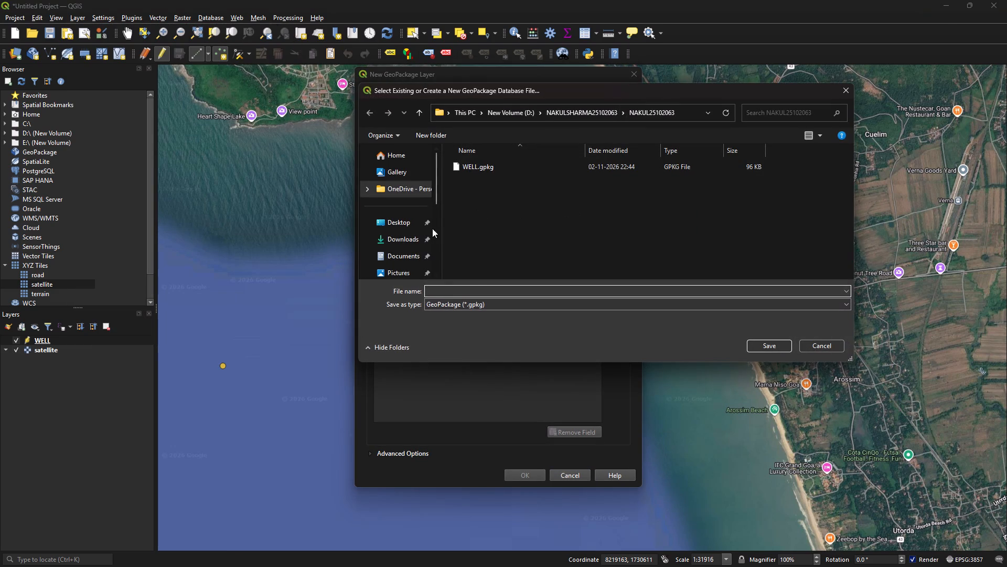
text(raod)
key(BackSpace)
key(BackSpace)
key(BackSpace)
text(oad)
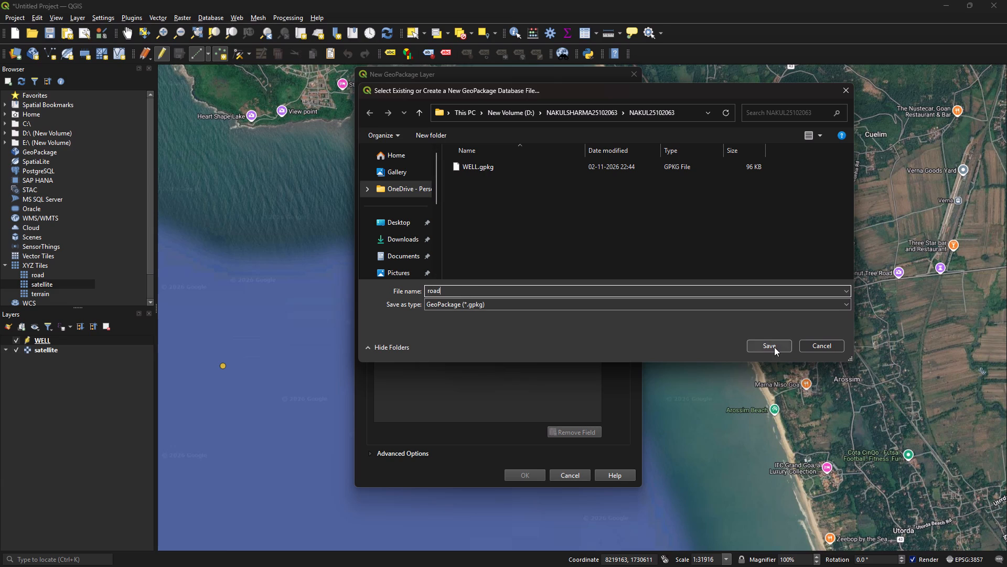
click(774, 347)
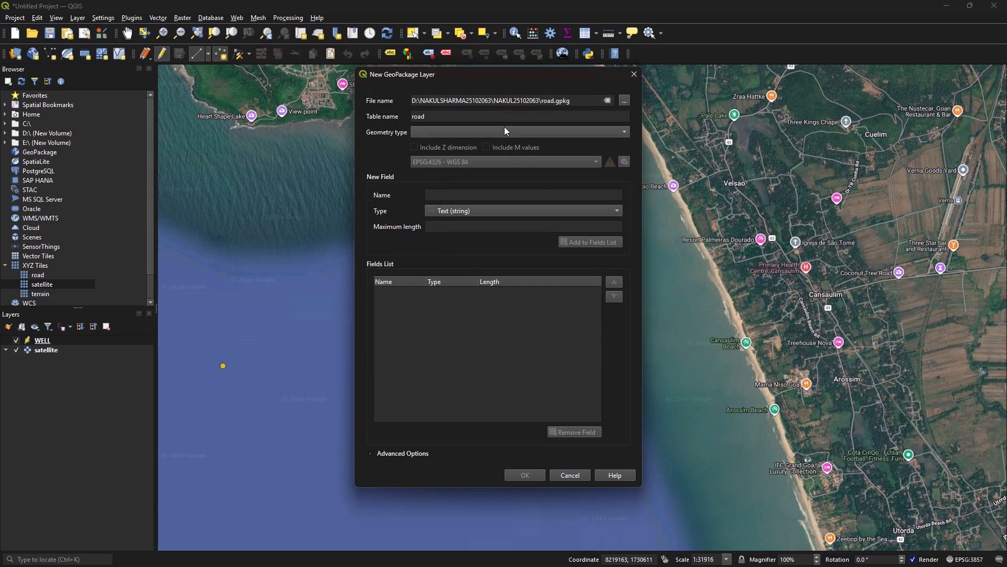
click(504, 133)
click(496, 158)
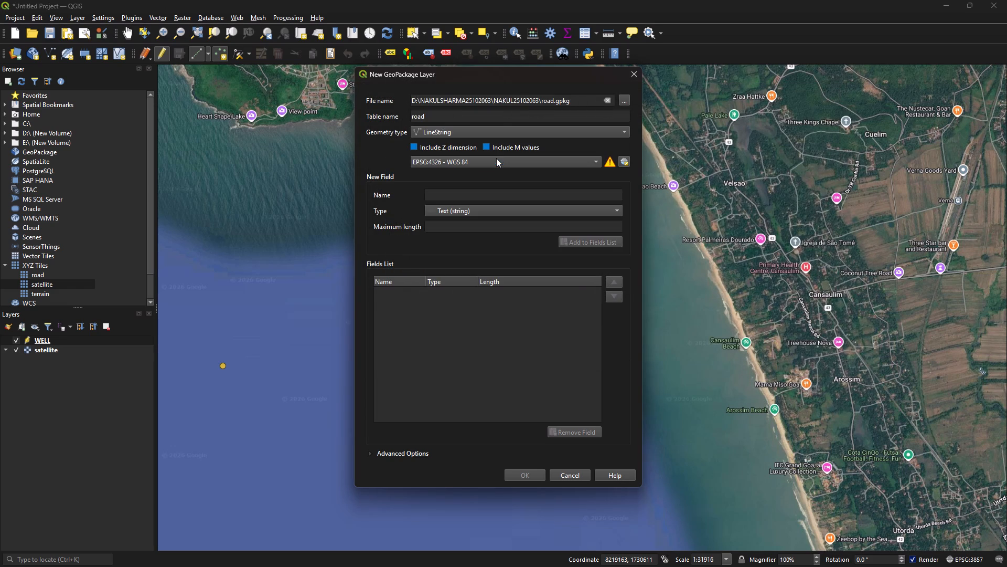
Add a Text (string) field called NAME to the road layer's fields list.
click(486, 201)
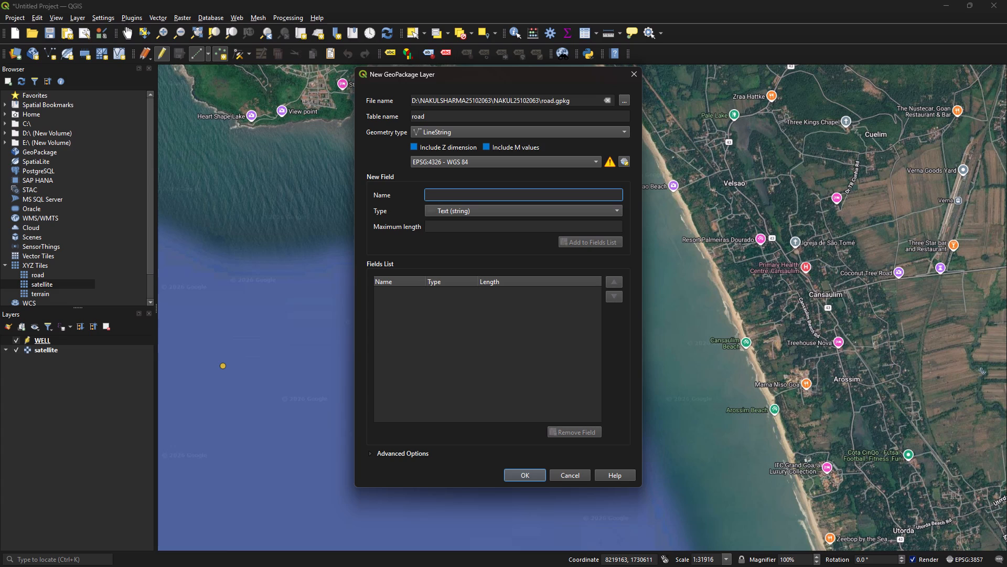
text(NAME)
click(572, 243)
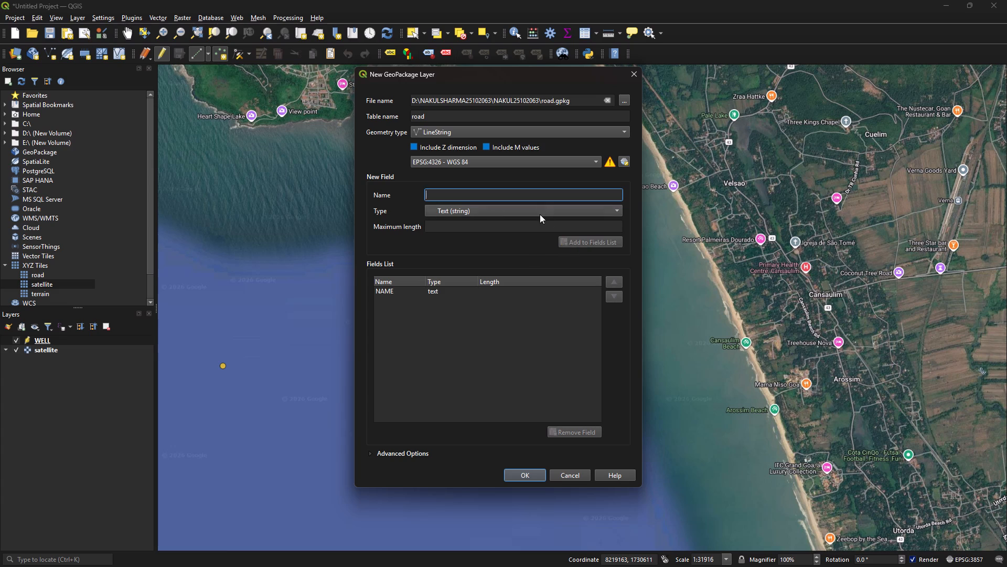
Add an Integer (32 bit) field called ID to the road layer's fields list.
click(536, 212)
click(522, 227)
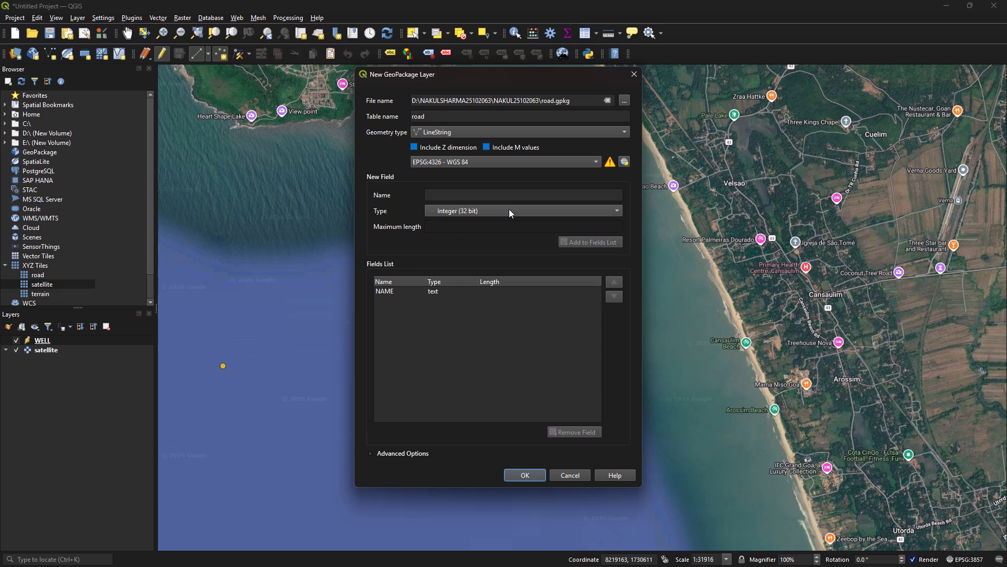
click(503, 200)
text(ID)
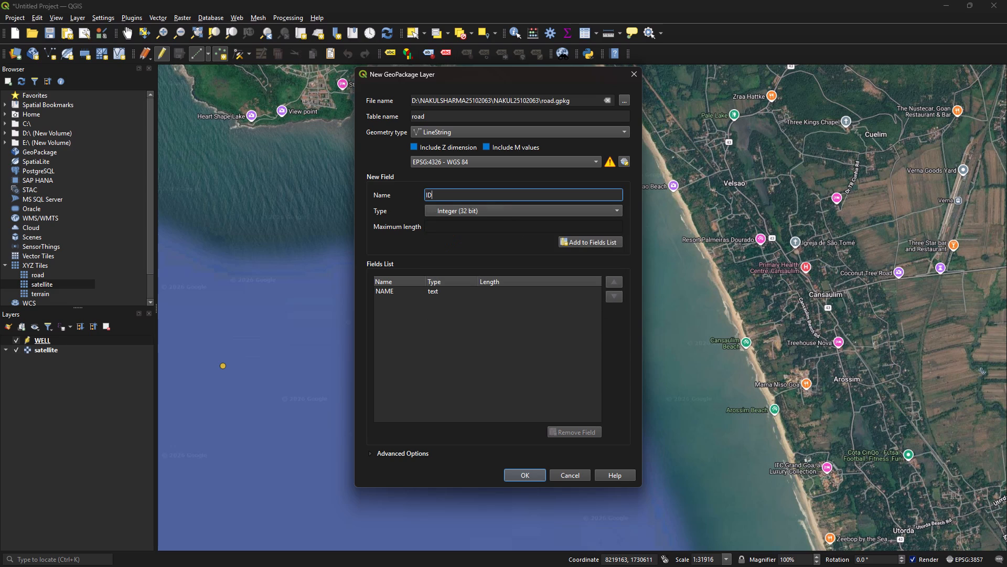
click(562, 232)
click(581, 243)
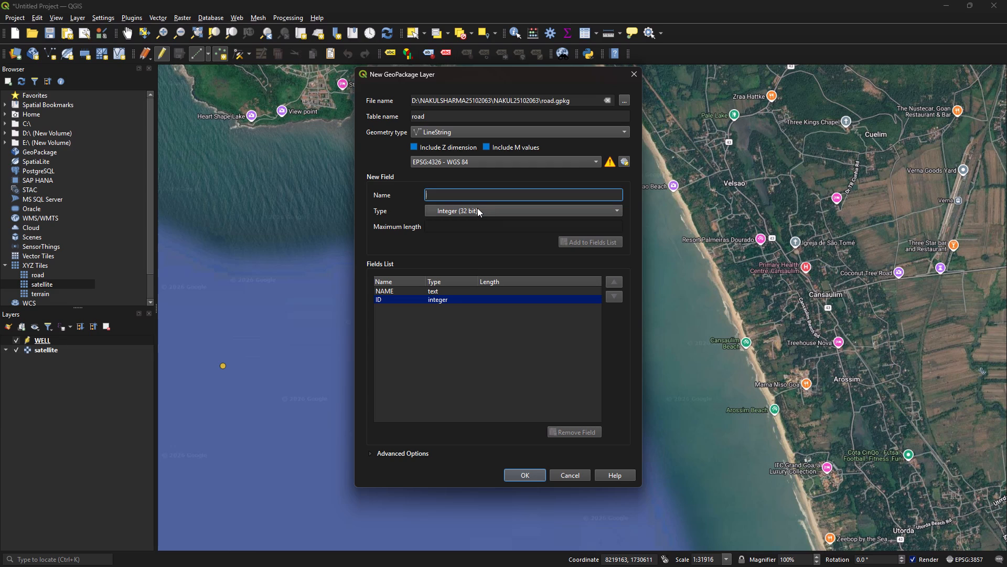
Add a field called LENGTH to the road layer's fields list, choosing its data type, and create the layer.
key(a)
key(BackSpace)
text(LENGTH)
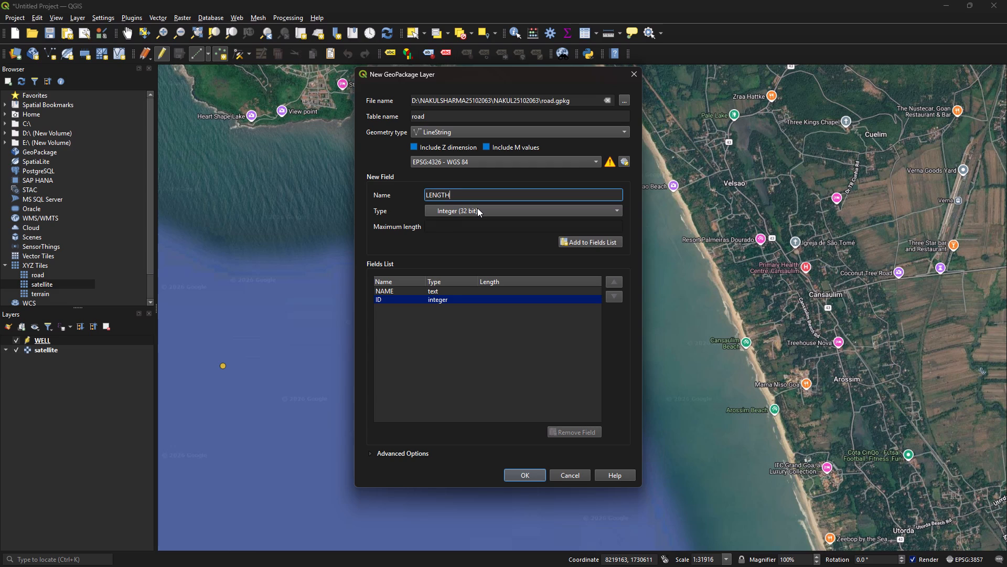
click(477, 208)
click(482, 237)
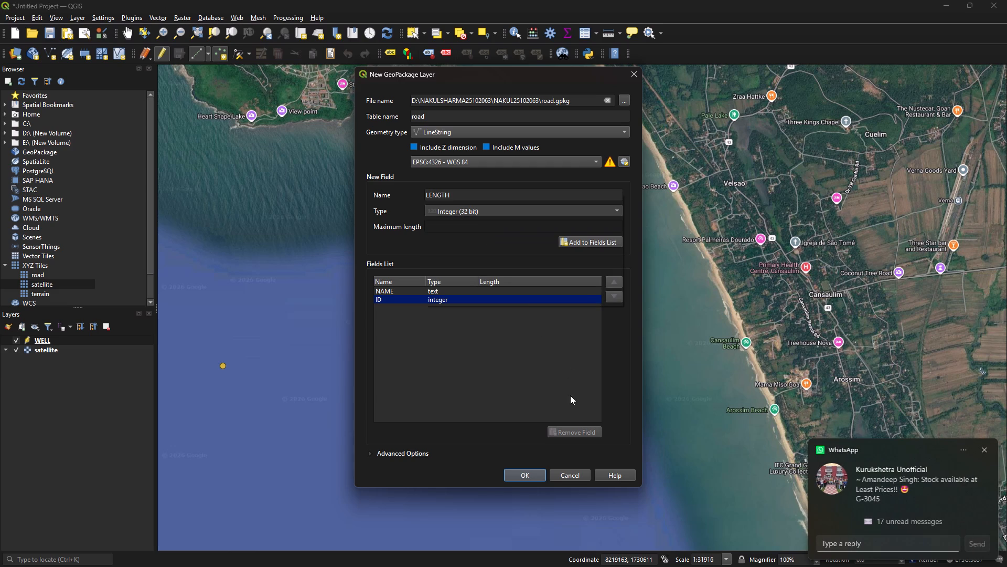
click(580, 237)
click(529, 479)
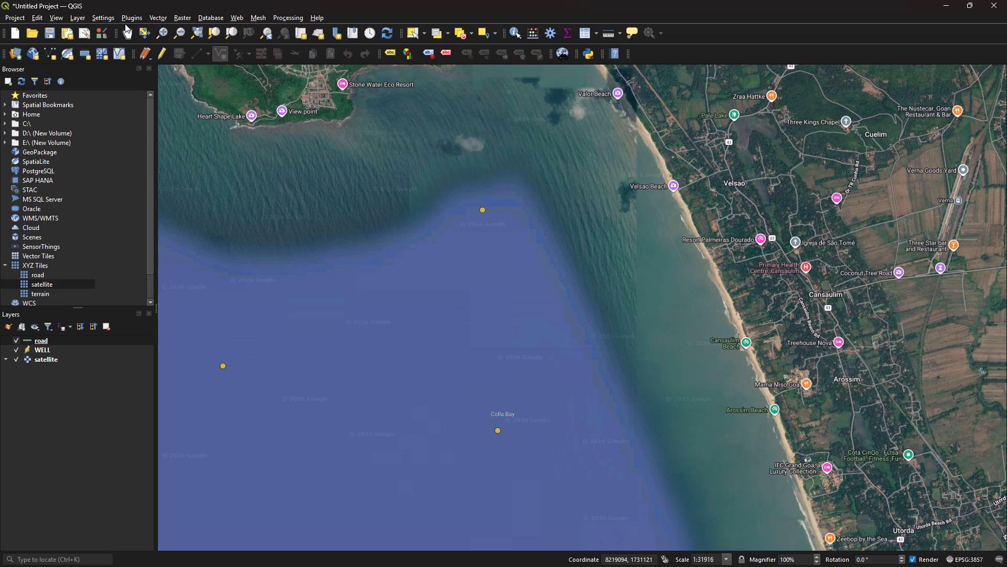
Turn on editing for the road layer, ready to digitize Arossim Beach Rd beside ITC Grand Goa.
click(129, 40)
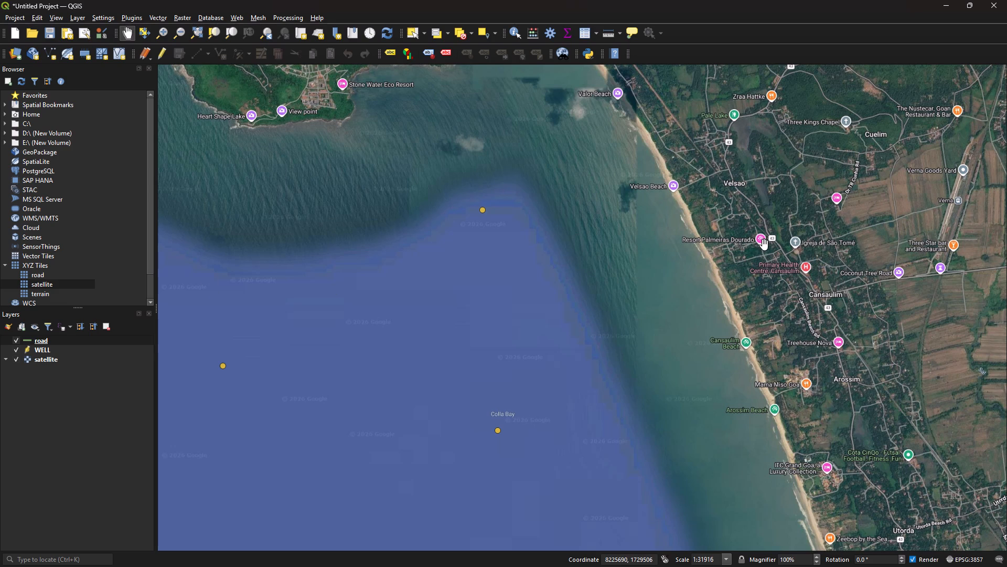
drag(764, 245, 591, 246)
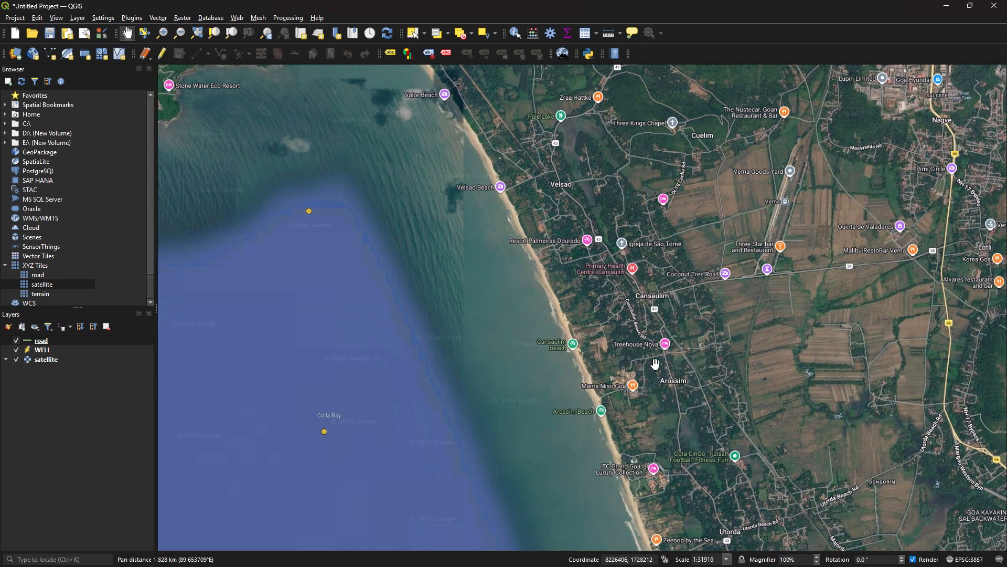
drag(762, 343, 612, 271)
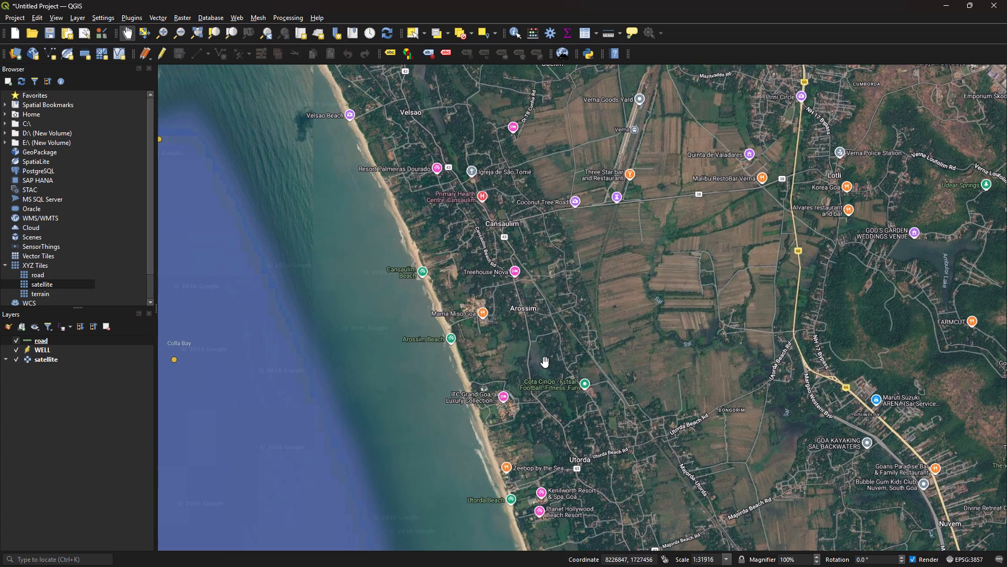
ctrl+scroll(483, 388, up, 7)
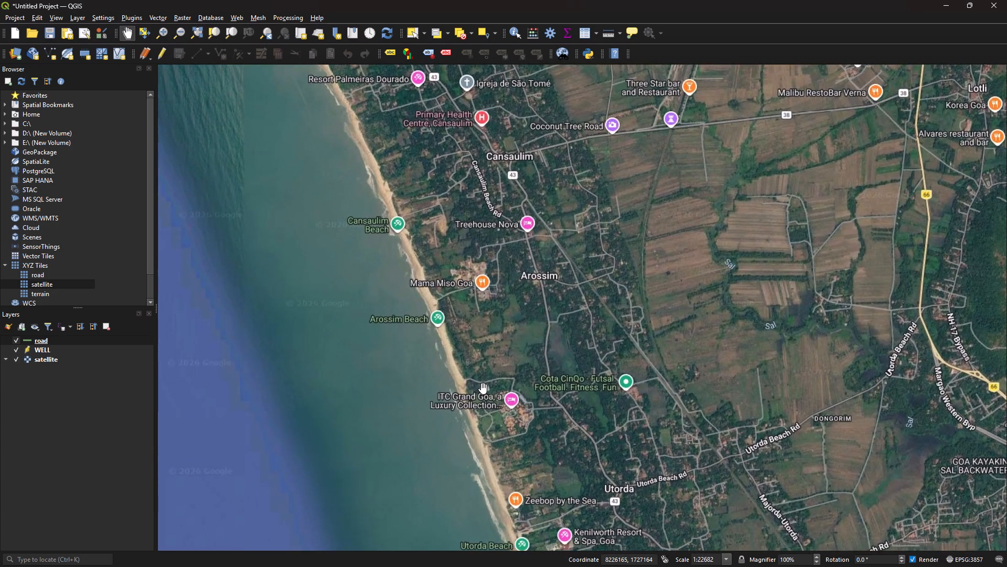
ctrl+scroll(483, 388, up, 17)
ctrl+scroll(483, 388, up, 9)
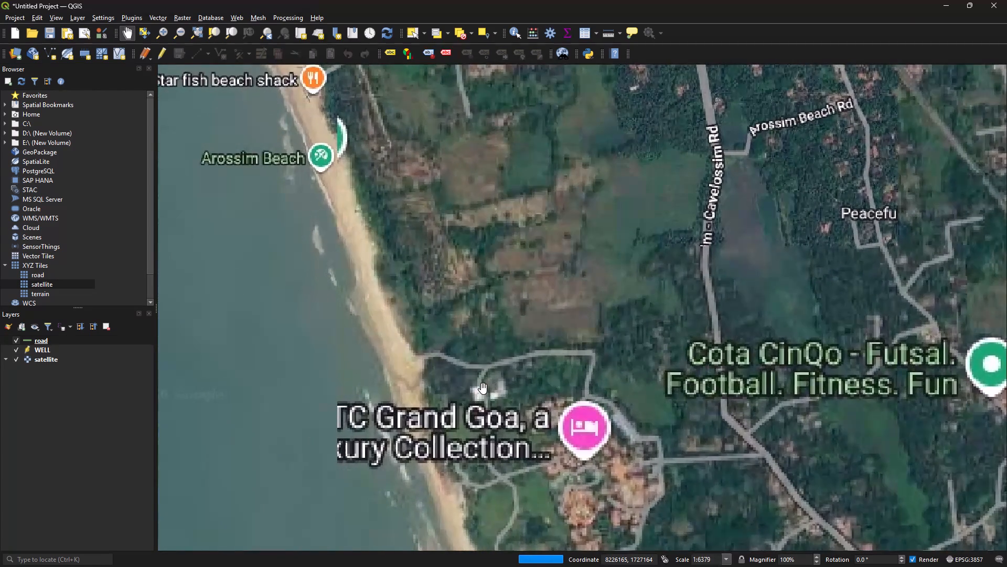
ctrl+scroll(483, 388, up, 4)
drag(472, 416, 447, 341)
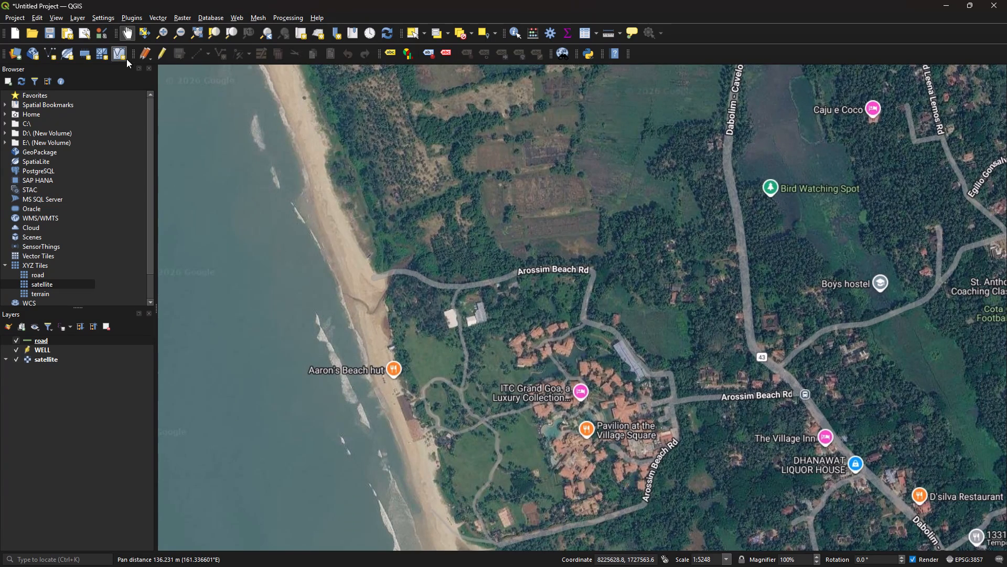
click(166, 59)
Start a road line at the beach end of Arossim Beach Rd and trace it east past the first side-road junction.
click(218, 56)
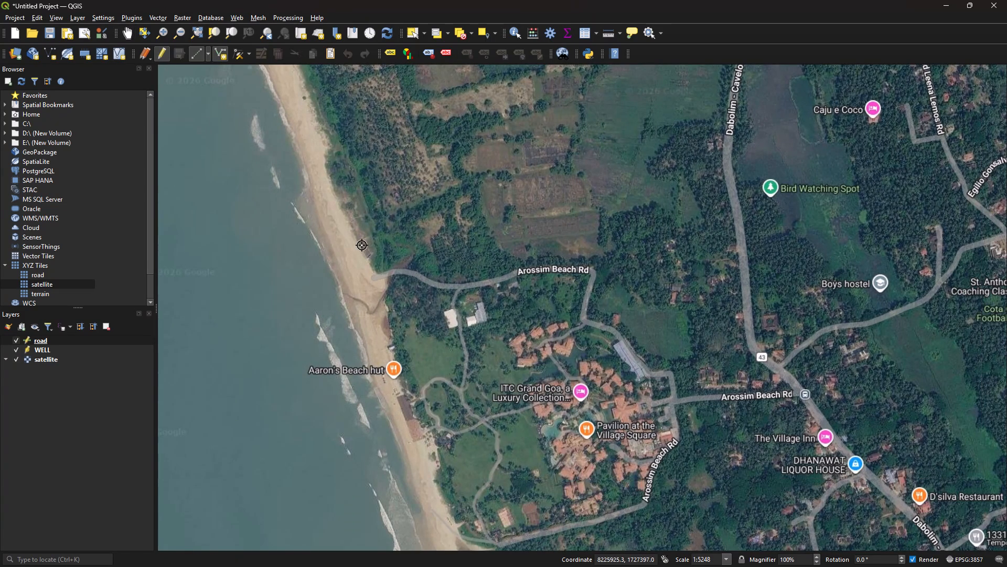
click(387, 276)
click(407, 271)
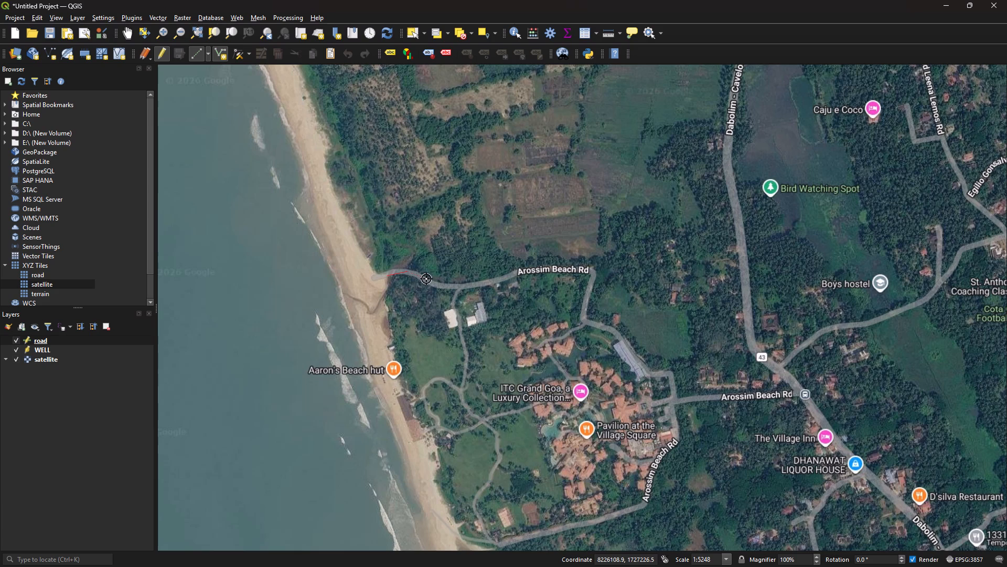
click(426, 279)
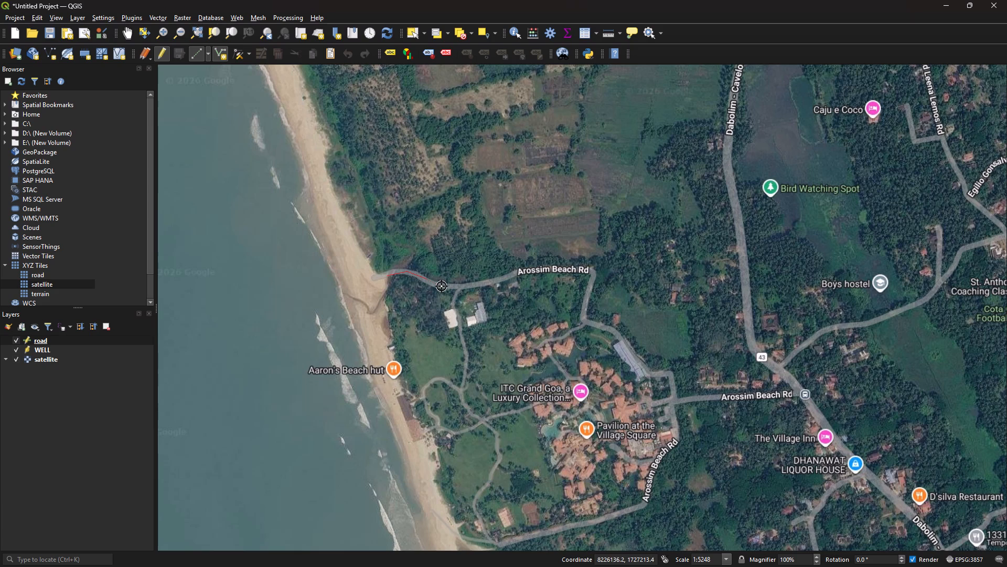
click(436, 286)
click(467, 285)
click(496, 282)
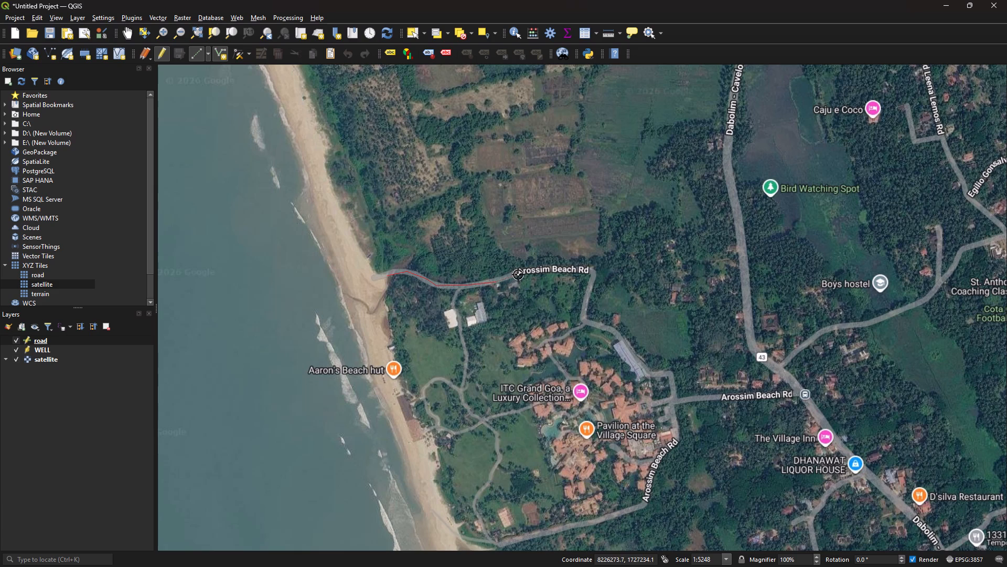
click(518, 275)
Continue the road line east along Arossim Beach Rd up to the sharp bend south of the fields.
ctrl+scroll(520, 274, up, 3)
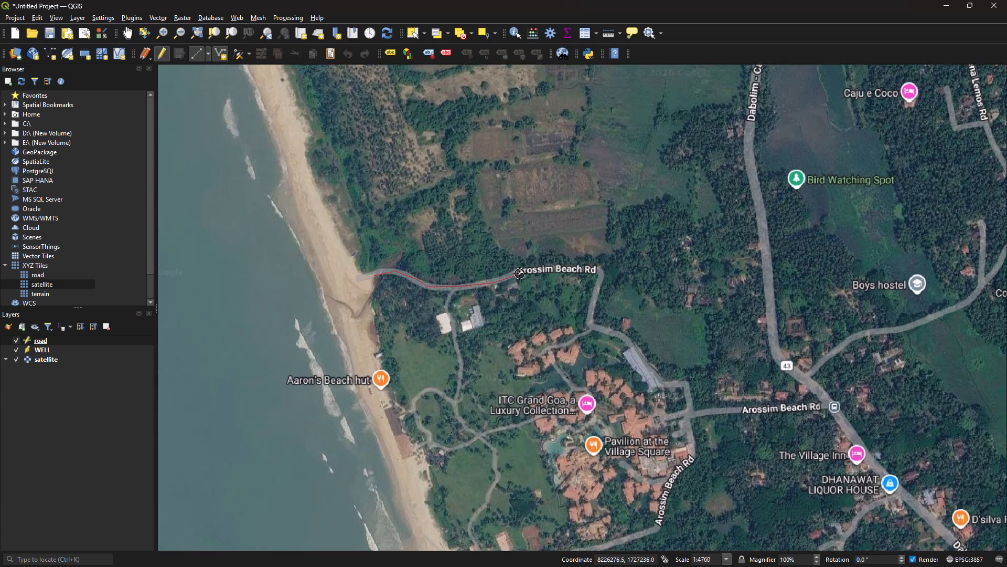
ctrl+scroll(520, 274, up, 18)
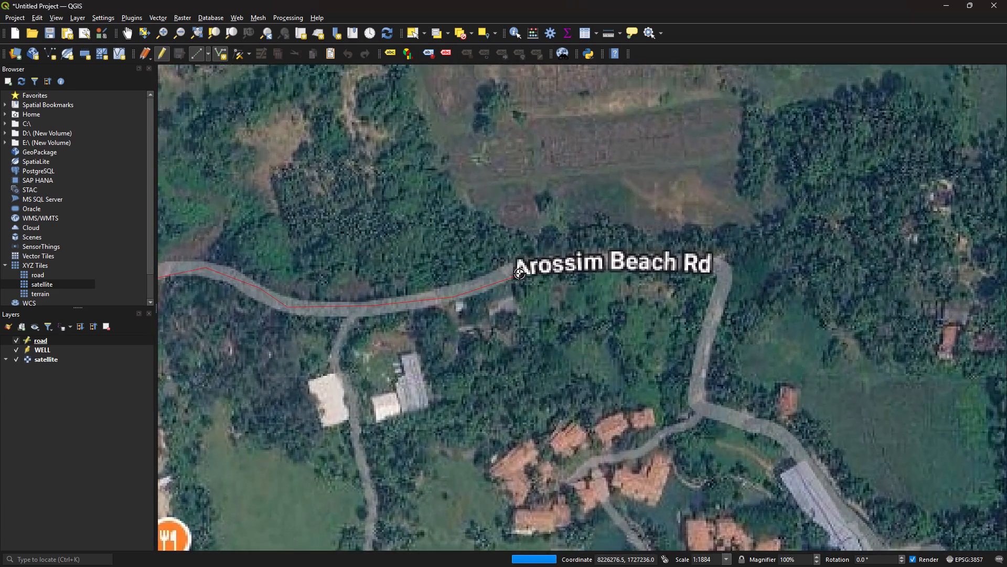
click(578, 262)
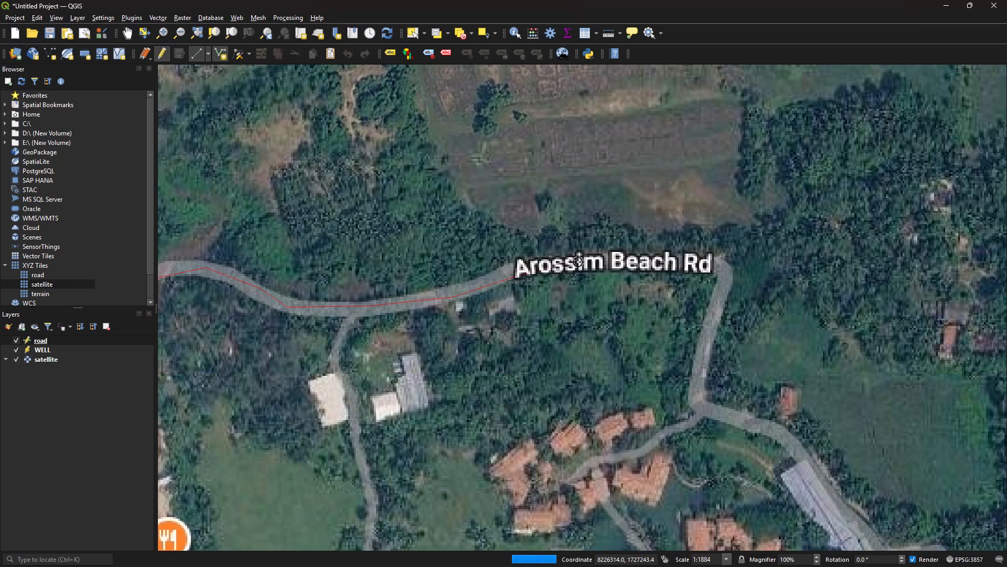
click(627, 261)
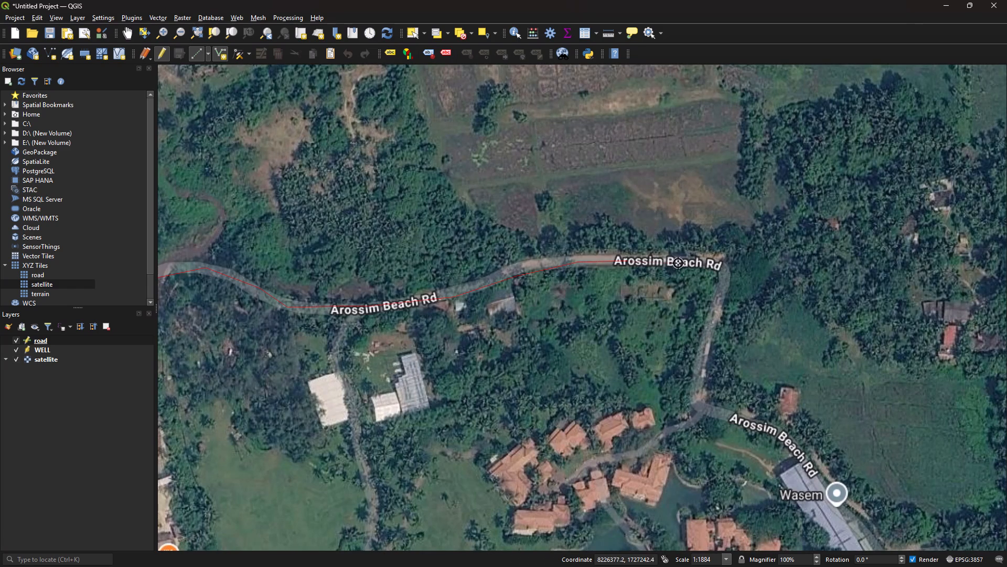
click(685, 261)
click(713, 262)
Continue the road line around the sharp bend and south to the junction north of the ITC Grand Goa villas.
click(727, 275)
click(721, 299)
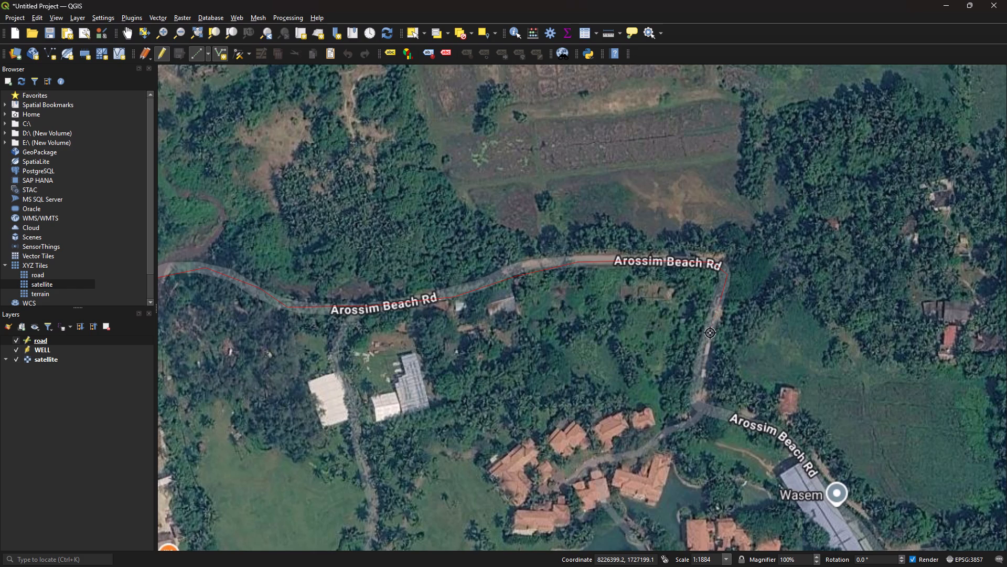
click(710, 333)
click(702, 372)
click(696, 393)
click(699, 404)
Continue the road line southeast from the villa junction along Arossim Beach Rd to the north end of the Wasem building.
click(725, 417)
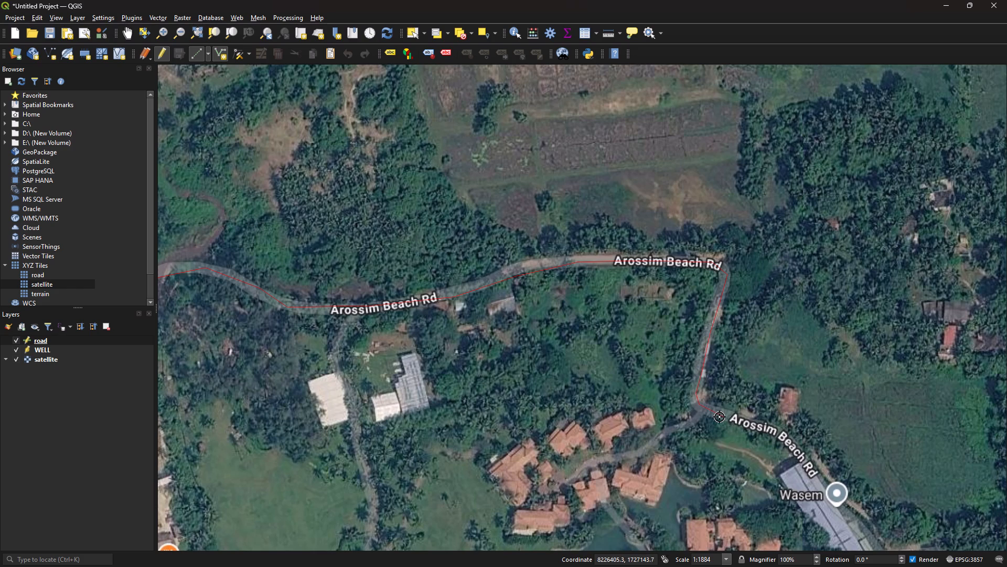
click(764, 425)
click(789, 442)
click(809, 461)
Continue the road line southeast along the east side of the Wasem building to its south end.
ctrl+scroll(809, 461, down, 4)
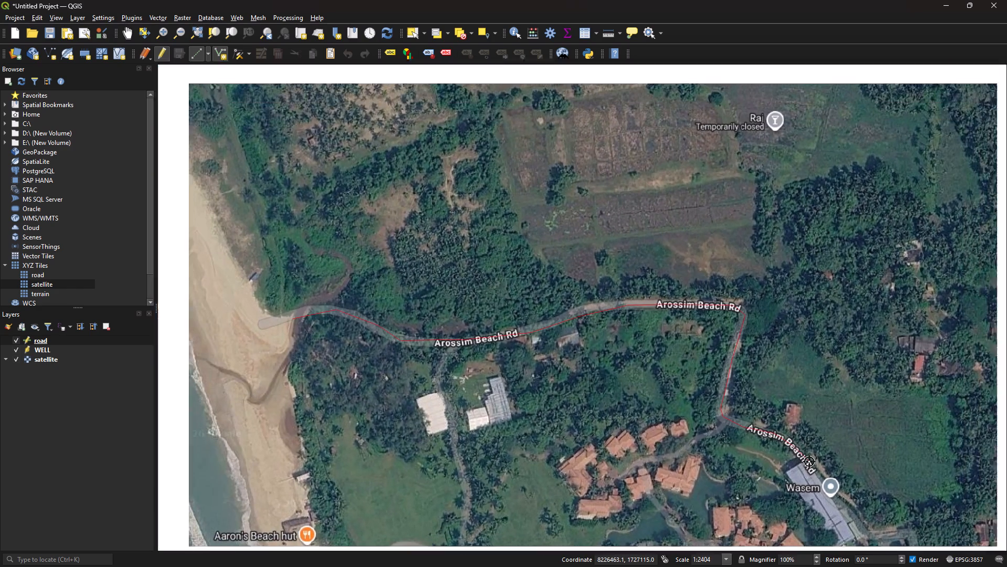
ctrl+scroll(809, 461, down, 2)
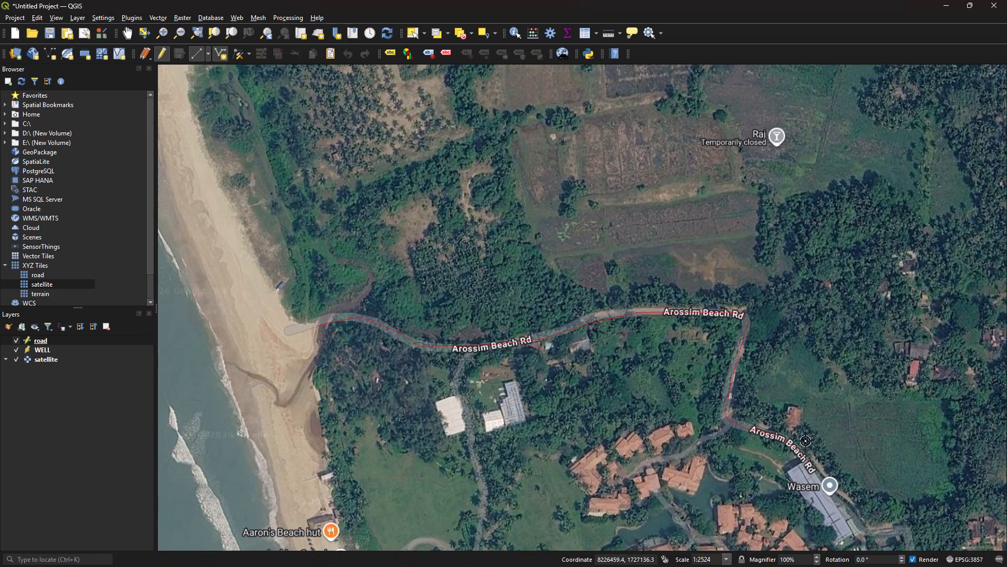
middle_drag(807, 440, 812, 363)
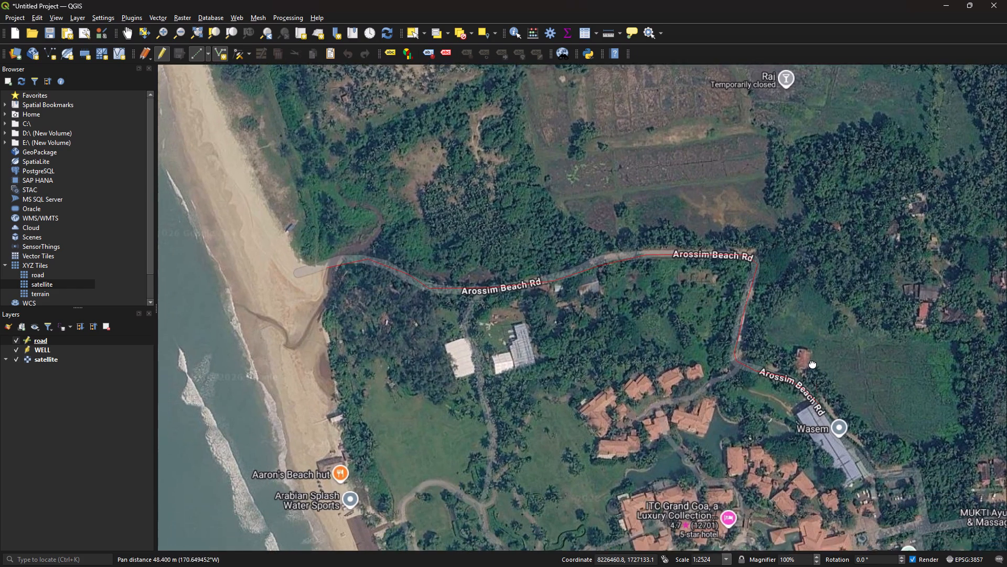
middle_drag(812, 363, 724, 157)
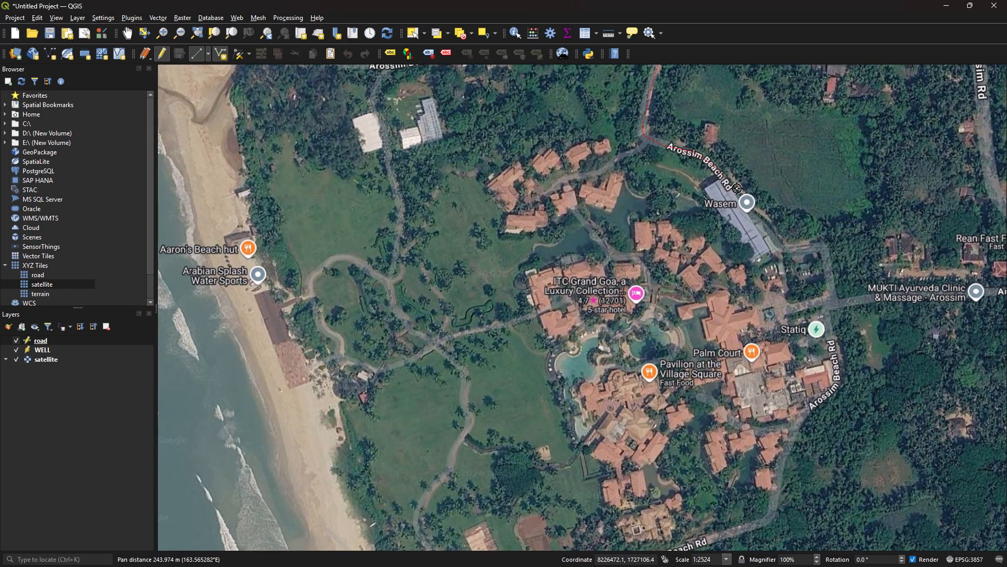
ctrl+scroll(737, 188, up, 10)
scroll(737, 188, left, 1)
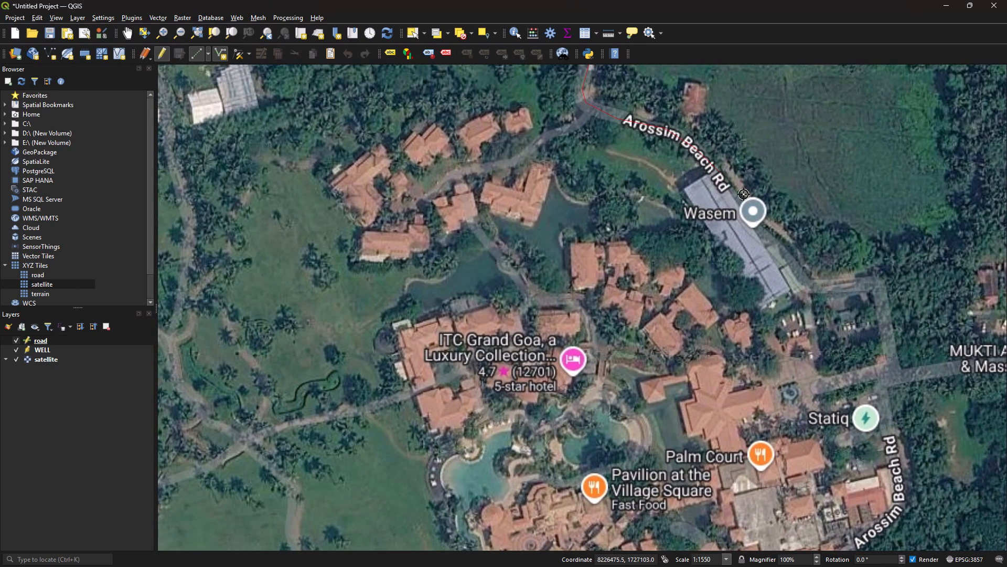
ctrl+scroll(744, 194, up, 17)
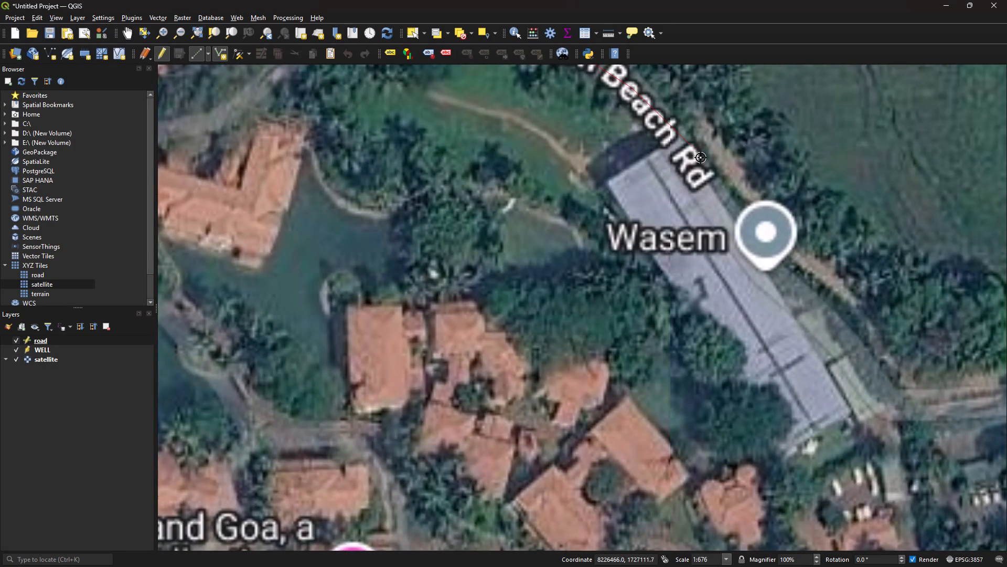
drag(694, 146, 725, 197)
drag(725, 197, 727, 200)
click(878, 384)
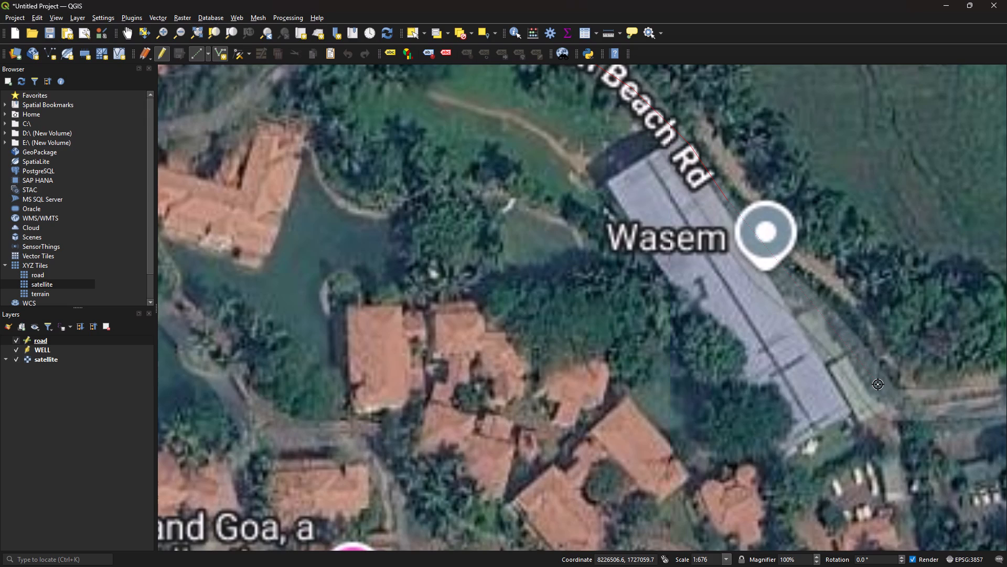
Continue the road line east from the Wasem building to the corner, and south to the crossroads north of Statiq.
scroll(879, 382, down, 1)
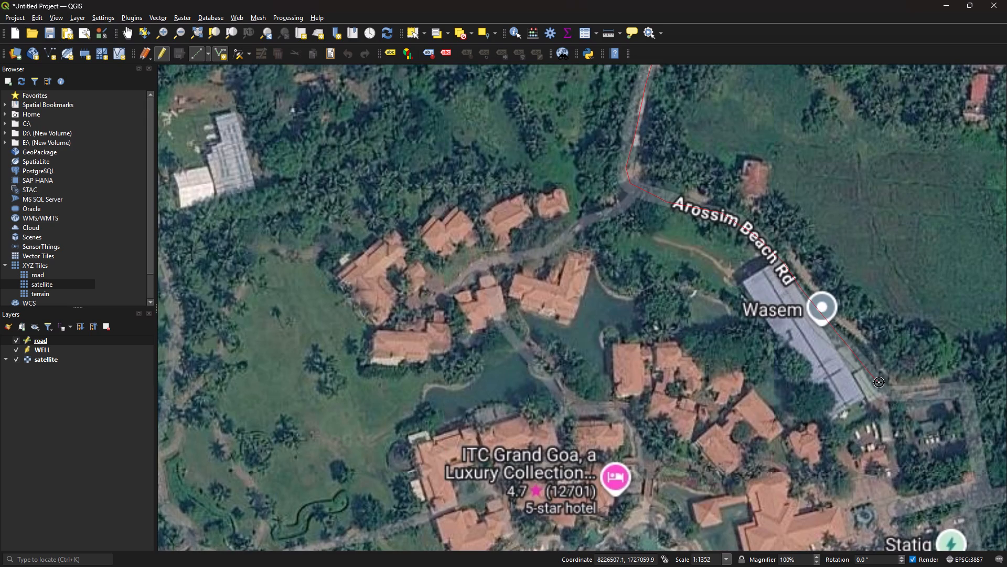
click(895, 393)
click(932, 391)
middle_drag(935, 391, 512, 219)
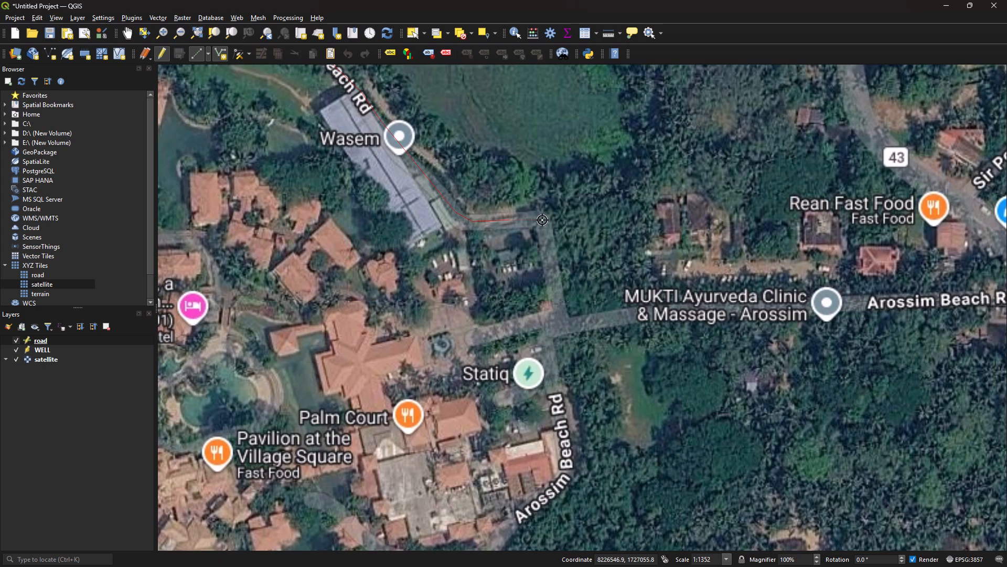
click(542, 220)
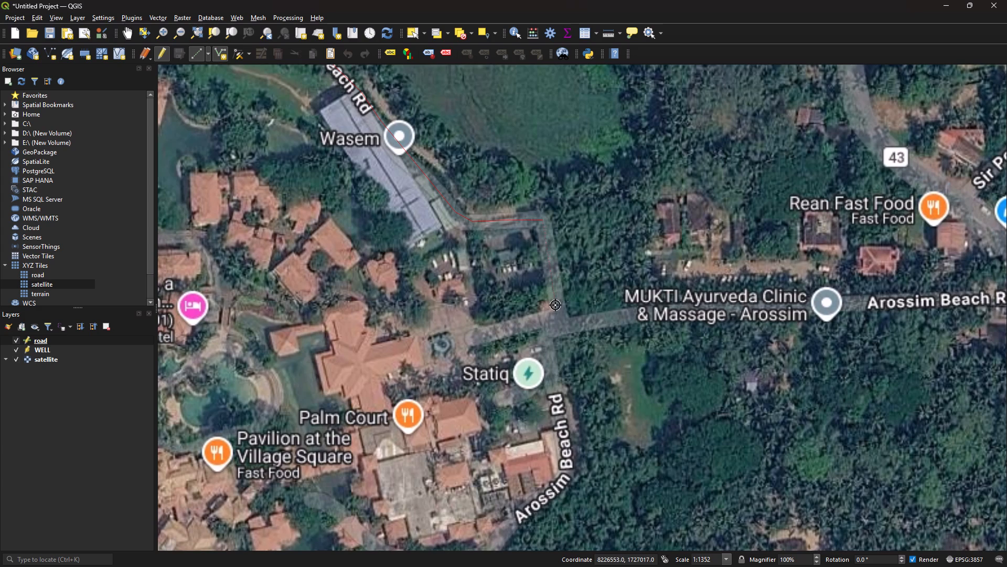
click(555, 305)
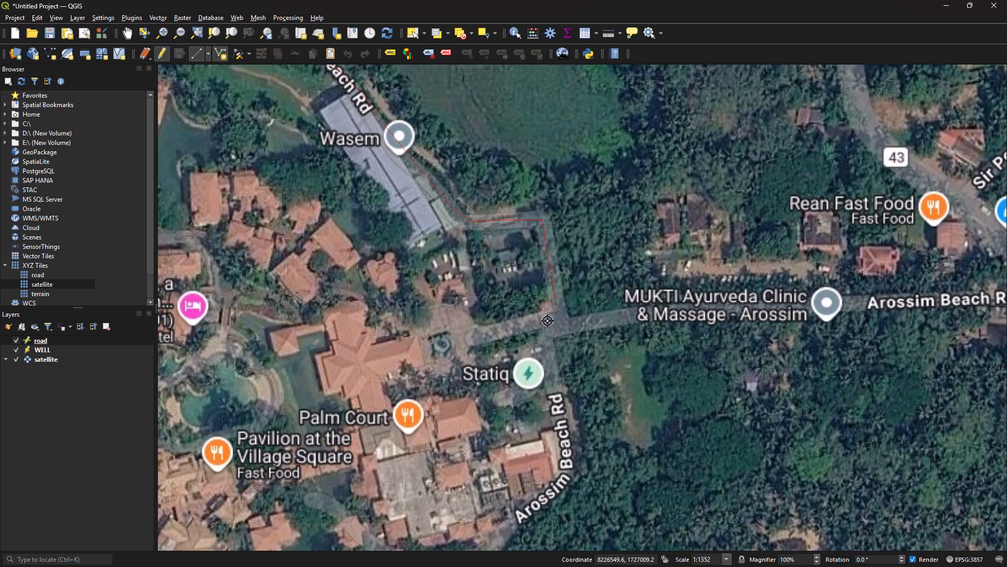
click(541, 320)
Continue the road line south past Statiq and southwest around the Arossim Beach Rd bend to the side road below Palm Court.
click(554, 389)
click(564, 444)
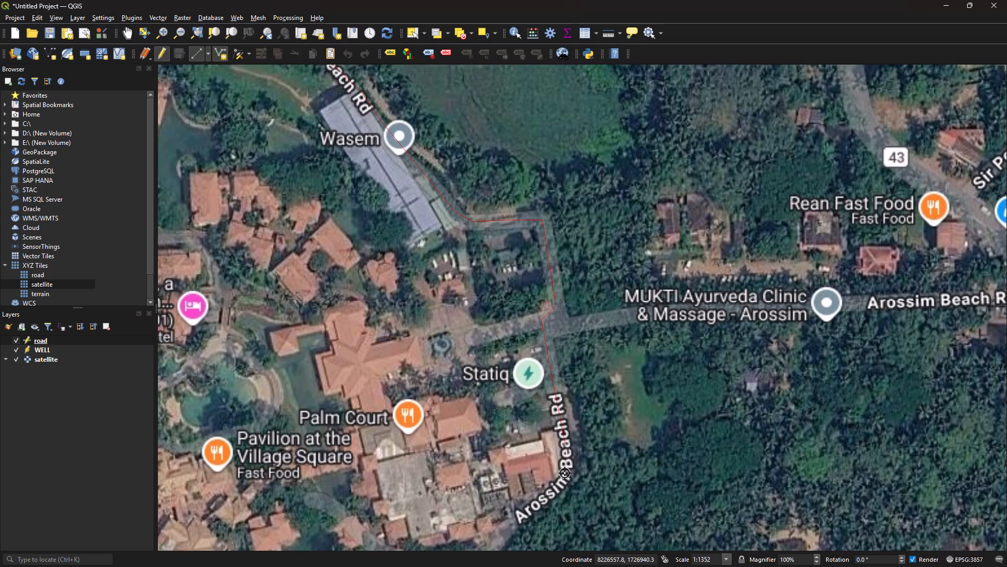
click(560, 485)
middle_drag(559, 485, 691, 150)
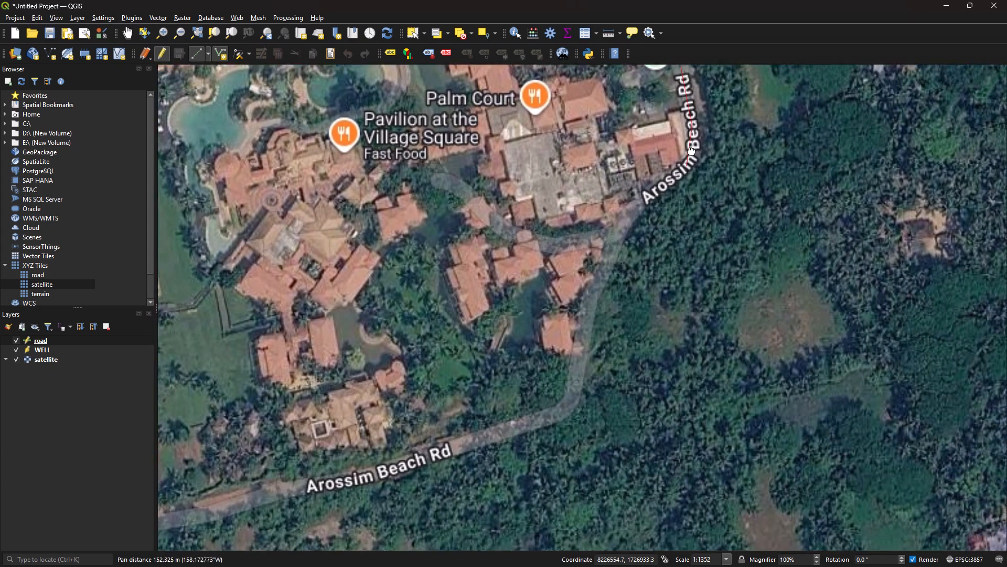
middle_drag(691, 150, 698, 133)
click(650, 175)
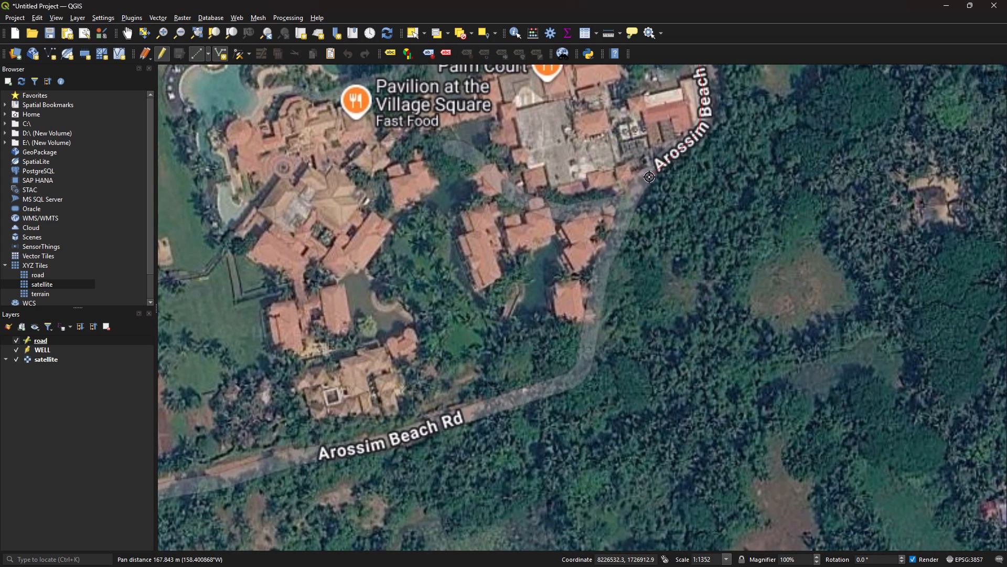
click(622, 220)
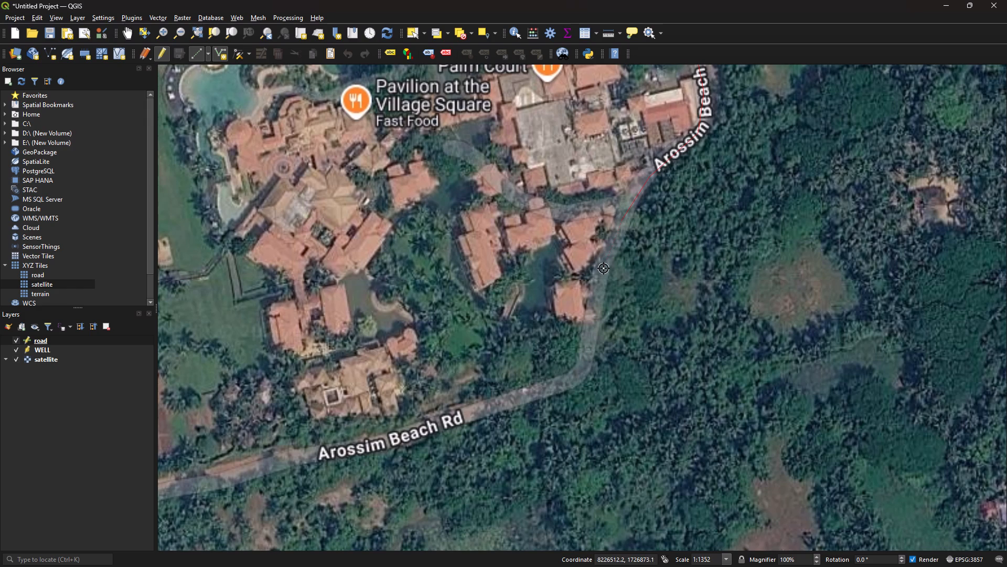
Continue the road line south to the sharp bend and west along Arossim Beach Rd, passing south of the resort villas.
click(602, 272)
click(585, 354)
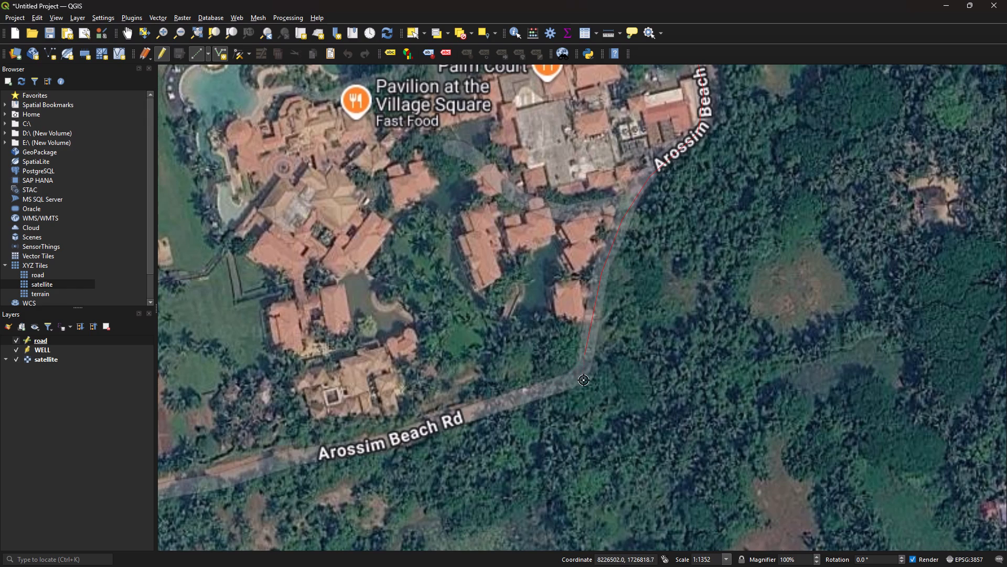
click(582, 375)
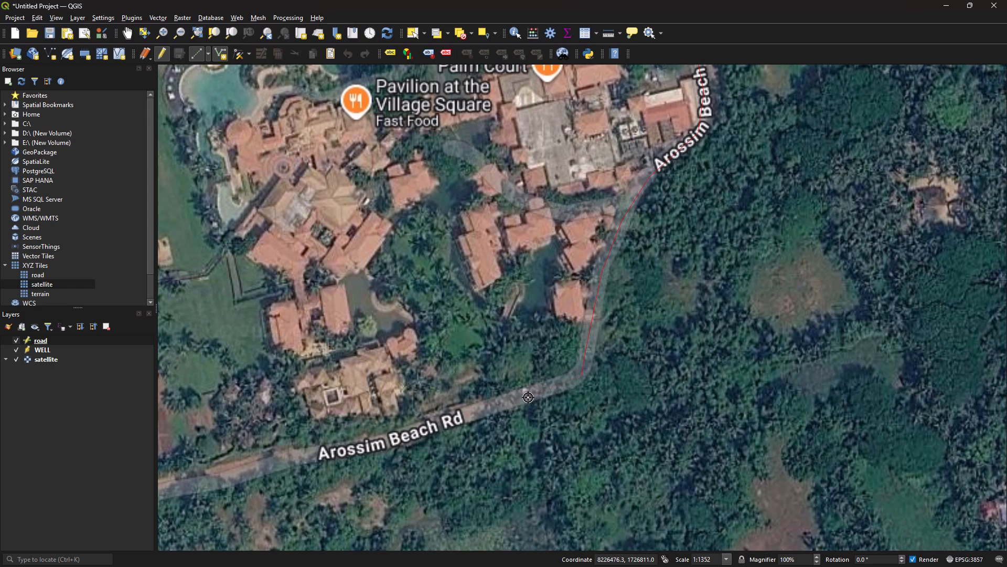
click(528, 397)
click(456, 419)
click(315, 457)
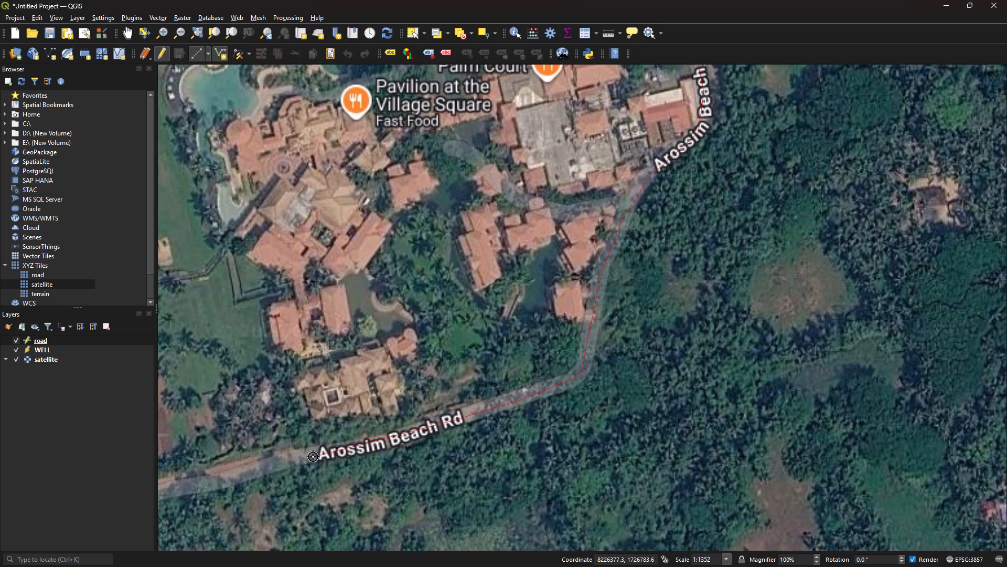
click(221, 483)
Continue the road line west along Arossim Beach Rd past the sports courts to the path junction near the beach.
middle_drag(226, 477, 340, 467)
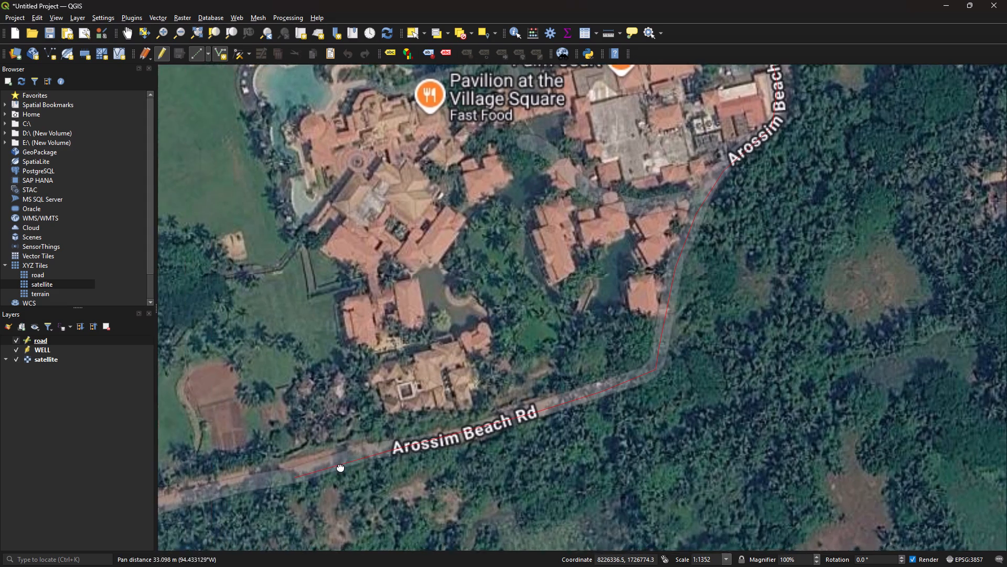
middle_drag(340, 467, 817, 336)
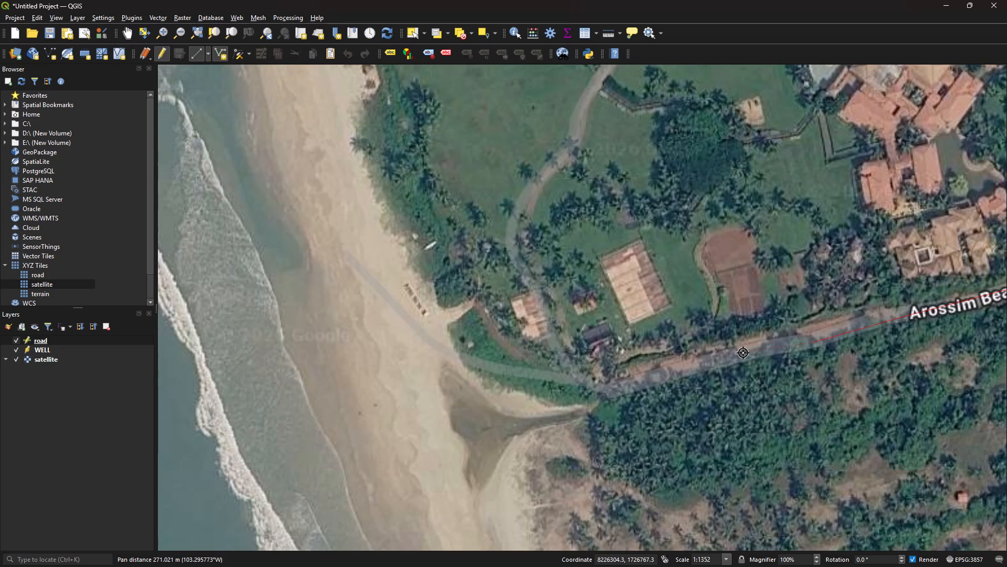
click(740, 354)
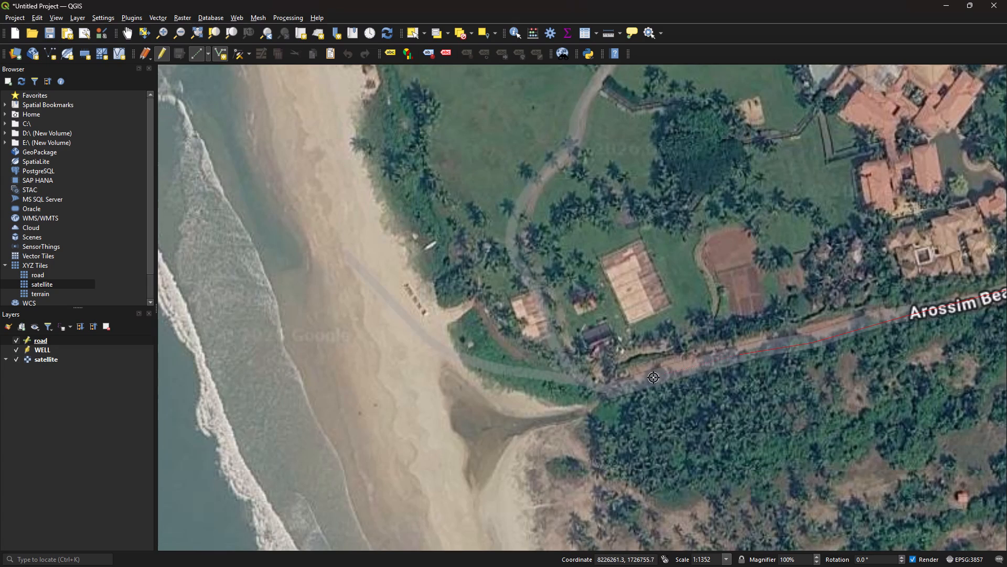
click(652, 379)
click(598, 385)
Continue the road line north from the beach-side junction along the winding resort path, west of the sports courts, onto the open lawn.
click(553, 339)
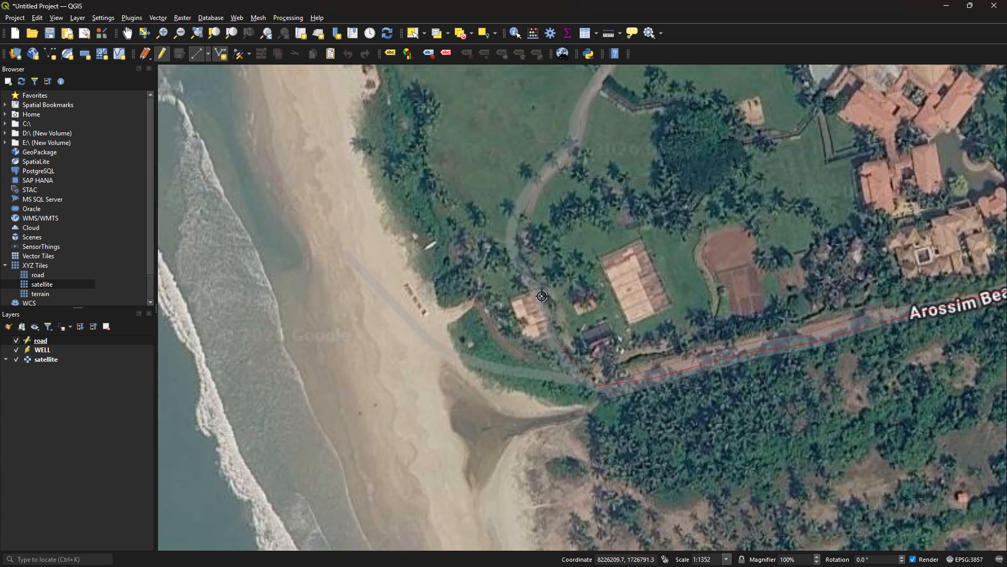
click(535, 281)
click(511, 237)
click(524, 195)
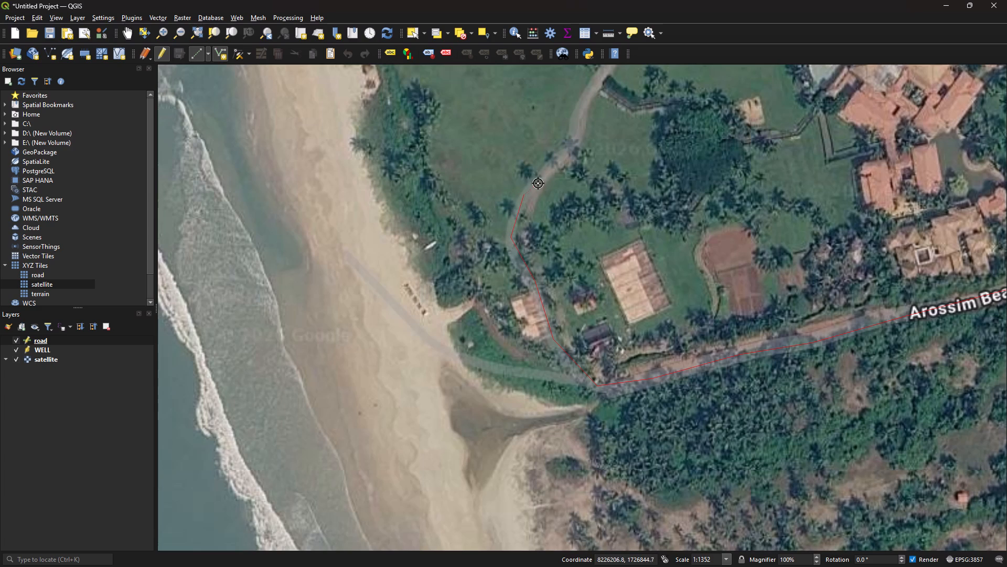
click(554, 166)
click(573, 151)
click(578, 117)
Continue the road line north along the curving lawn path to the multi-way path junction west of the ITC Grand Goa pools.
middle_drag(578, 117, 436, 380)
scroll(578, 117, up, 1)
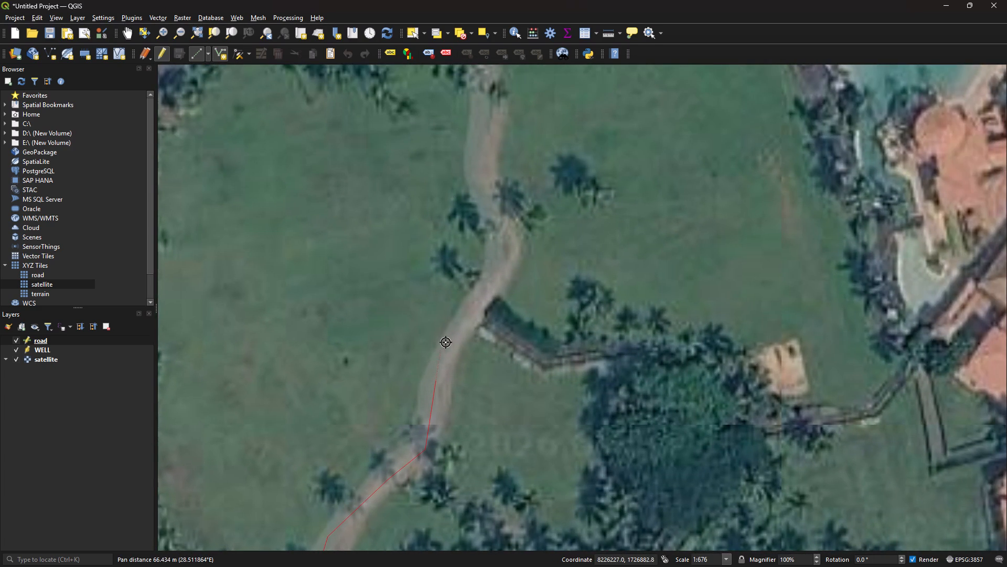
click(472, 305)
click(502, 254)
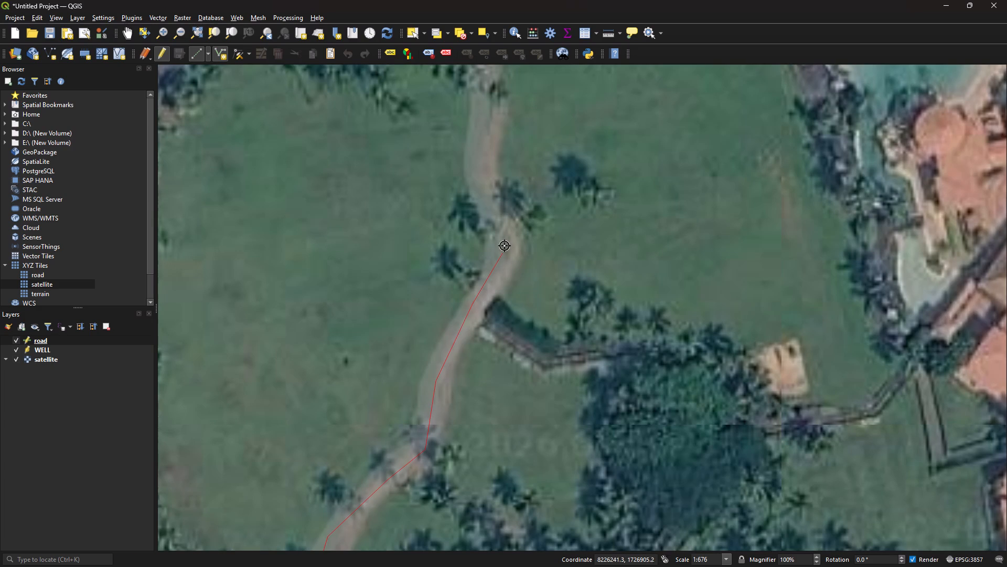
click(485, 170)
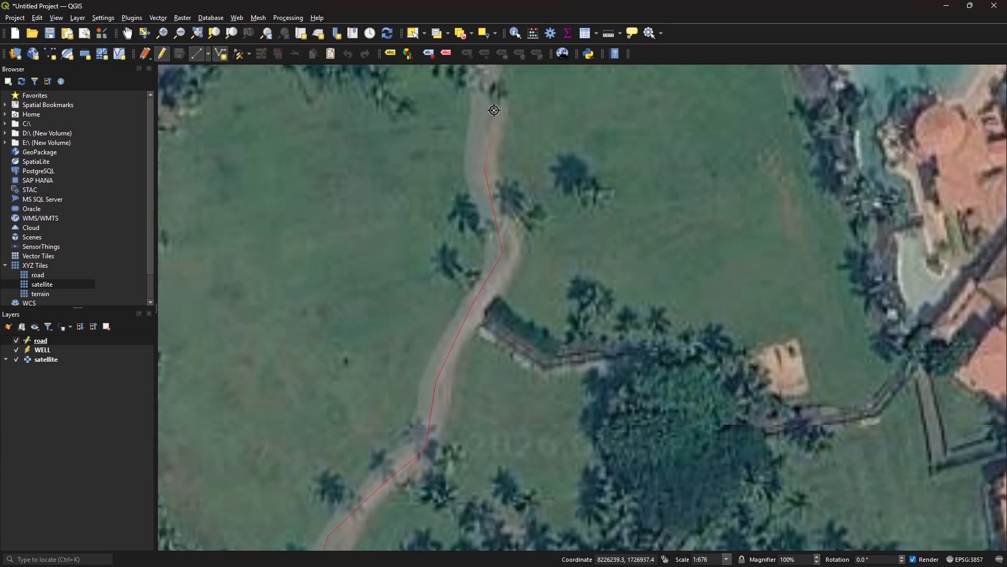
click(494, 110)
middle_drag(494, 110, 487, 349)
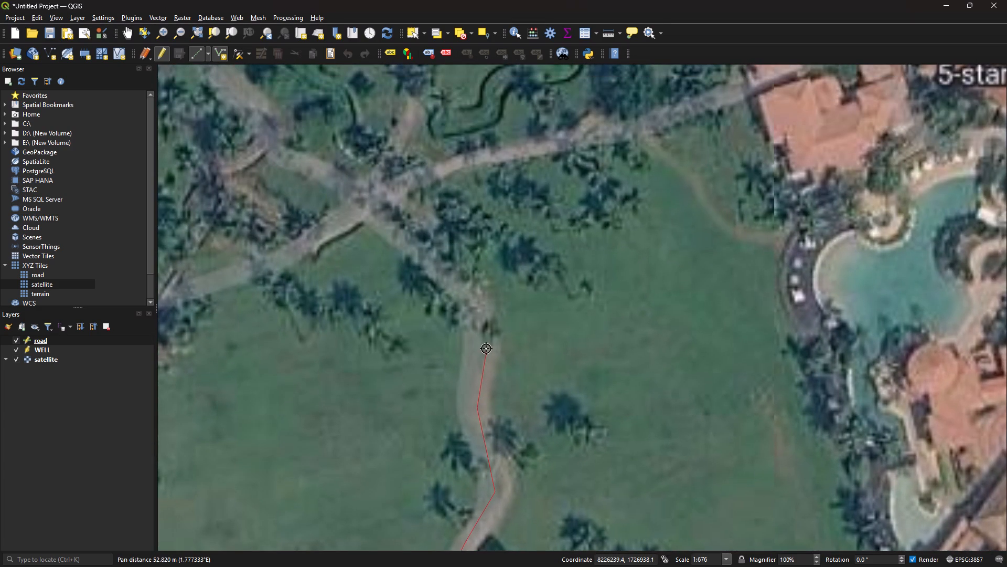
click(446, 274)
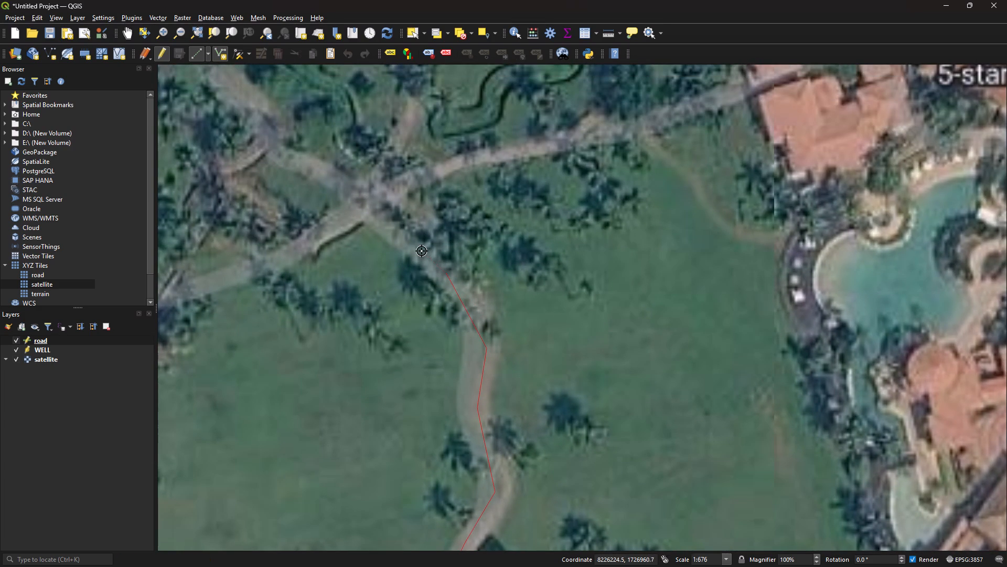
click(416, 249)
middle_drag(416, 249, 535, 341)
click(483, 302)
Continue the road line from the multi-way junction along the narrow garden path, north and then northwest past the winding hedge.
scroll(483, 302, down, 2)
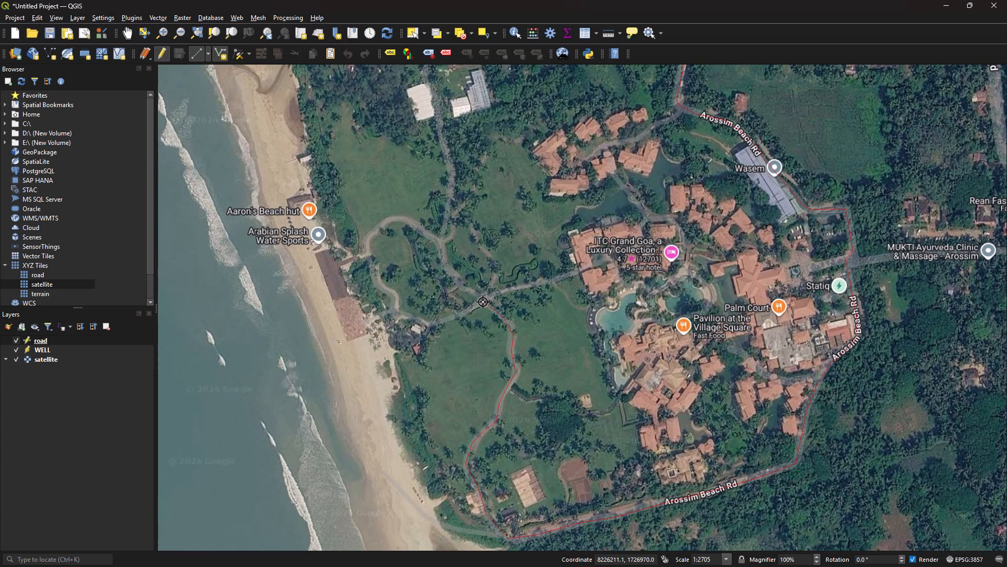
scroll(483, 302, up, 2)
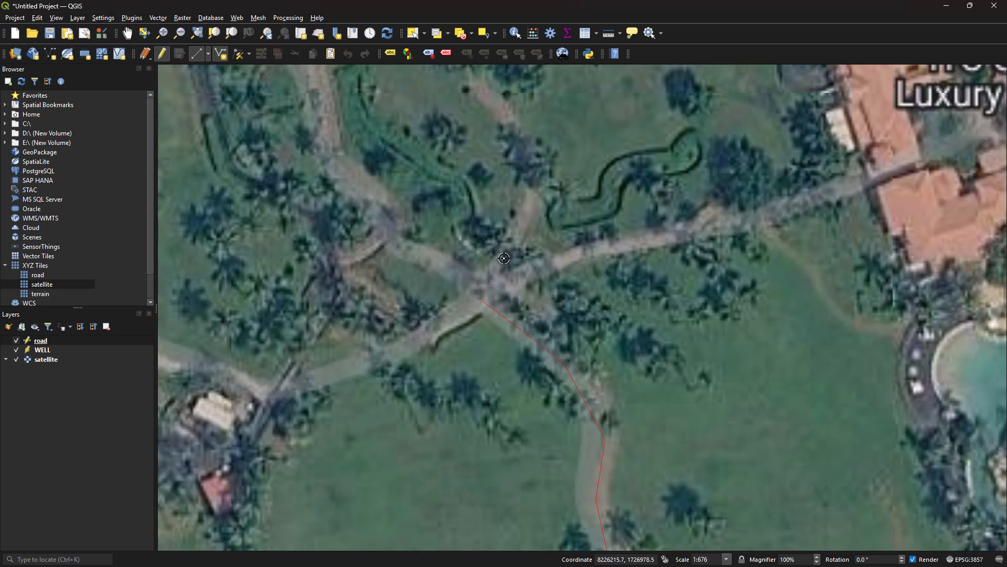
click(505, 254)
click(533, 185)
click(517, 130)
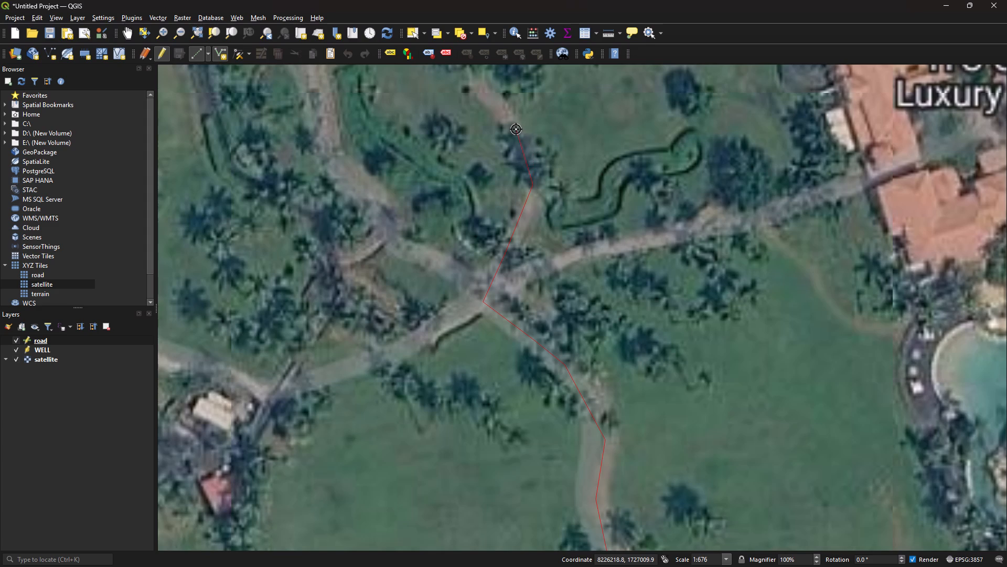
scroll(516, 129, up, 1)
scroll(516, 129, down, 2)
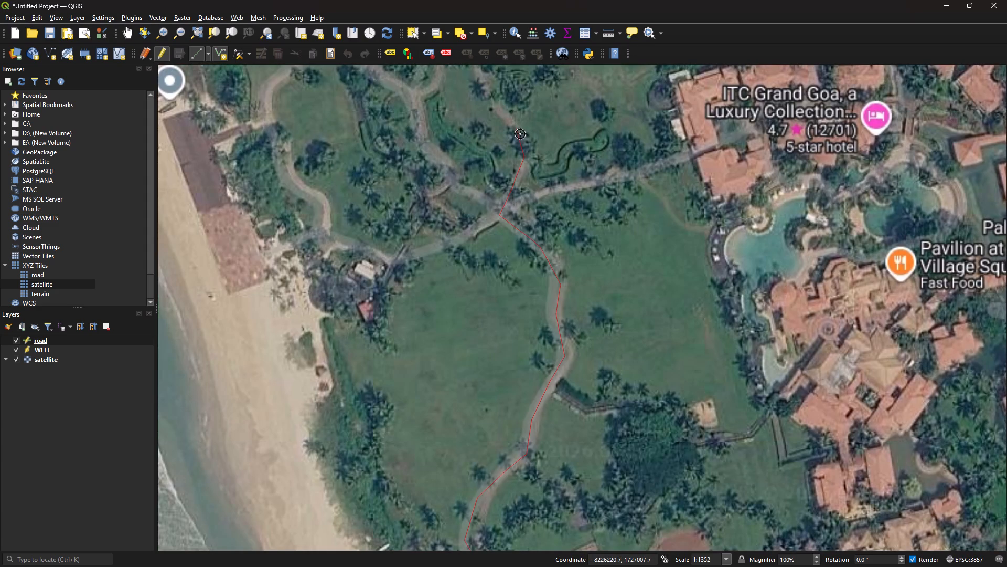
middle_drag(520, 133, 543, 317)
click(511, 273)
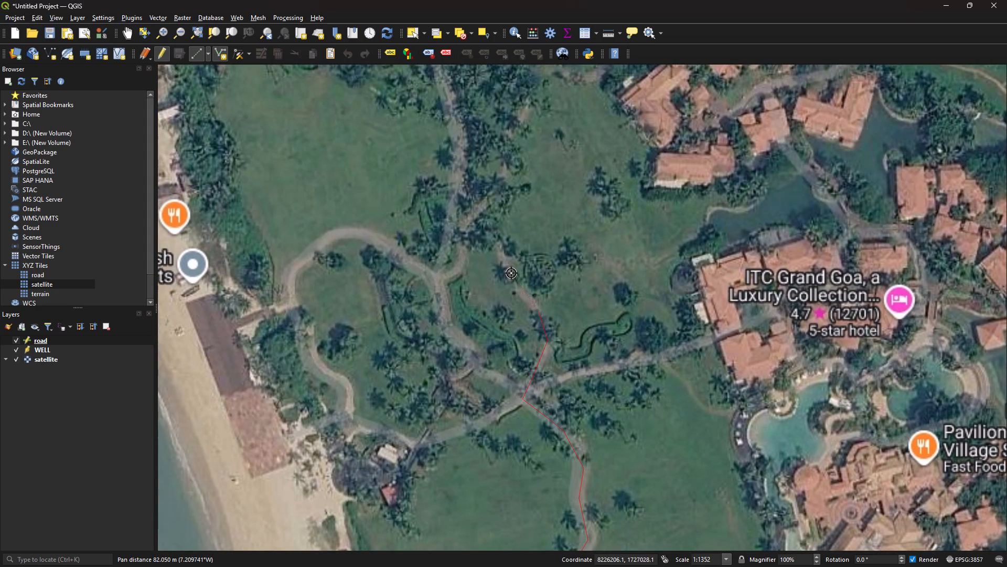
click(495, 241)
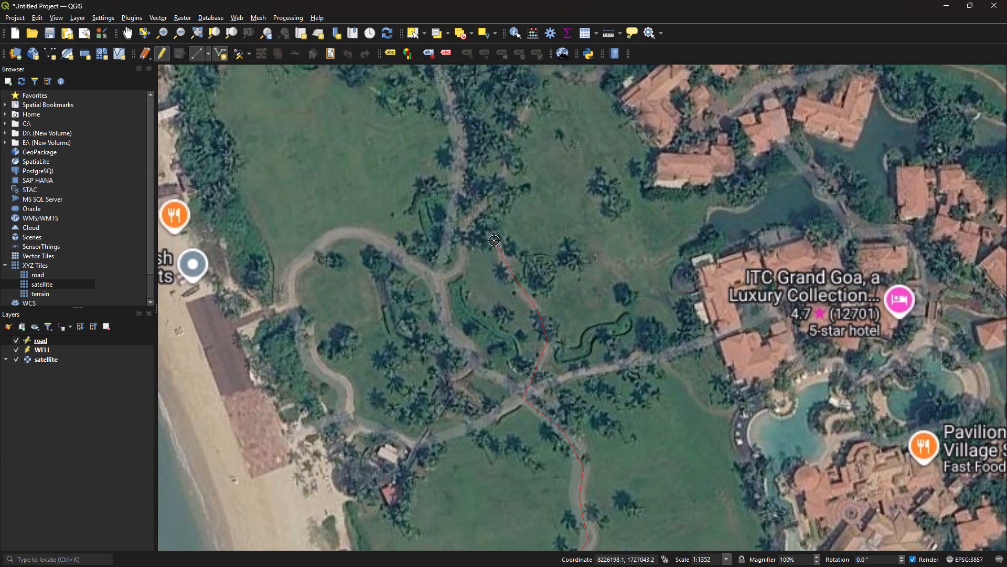
Continue the road line north to the garden path's tip, then back southwest and south to the junction with the western loop path.
scroll(497, 239, down, 1)
scroll(497, 239, up, 1)
middle_drag(502, 212, 498, 355)
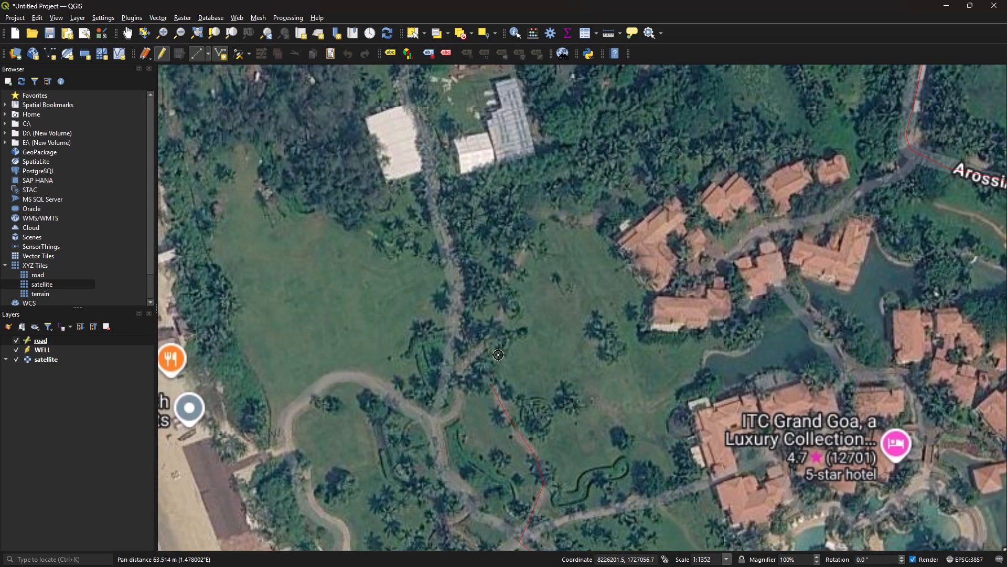
click(484, 347)
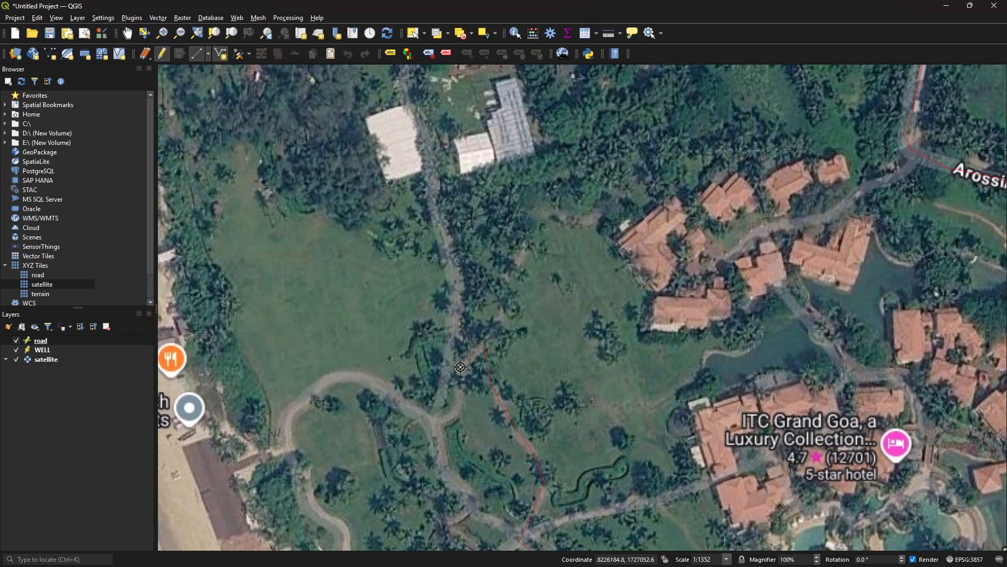
click(458, 371)
click(460, 405)
click(438, 424)
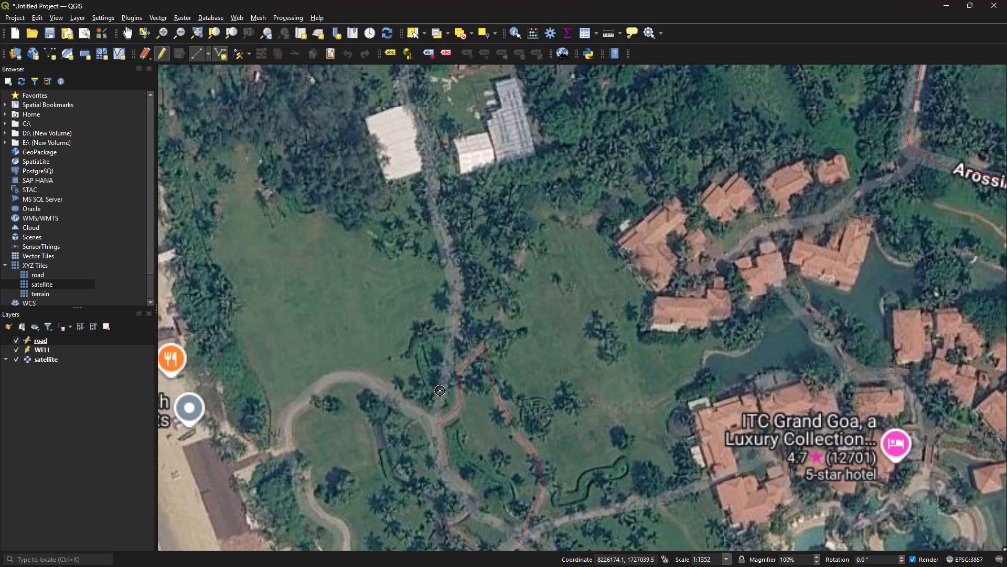
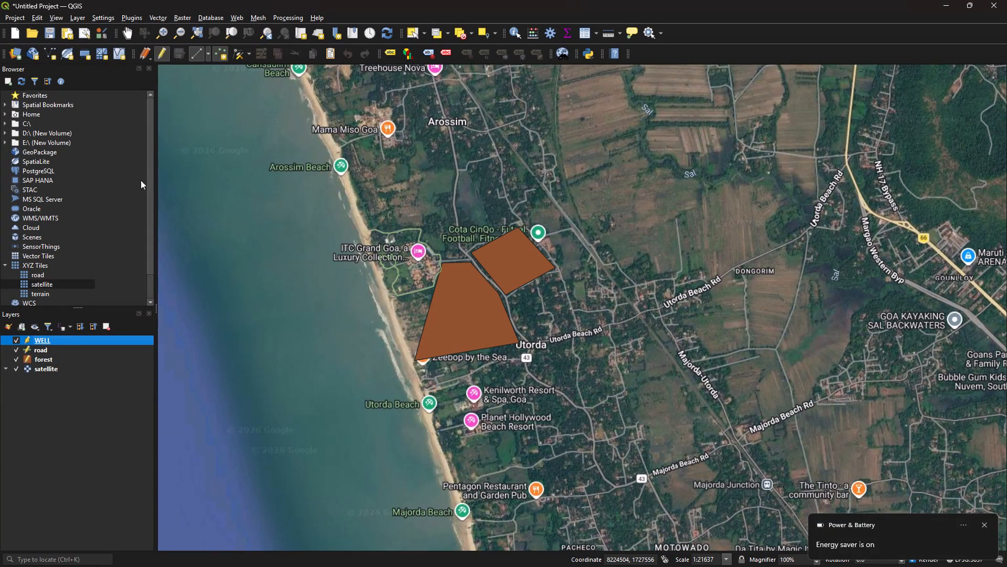
Recolor the WELL layer's point marker with the recently used red.
double_click(60, 340)
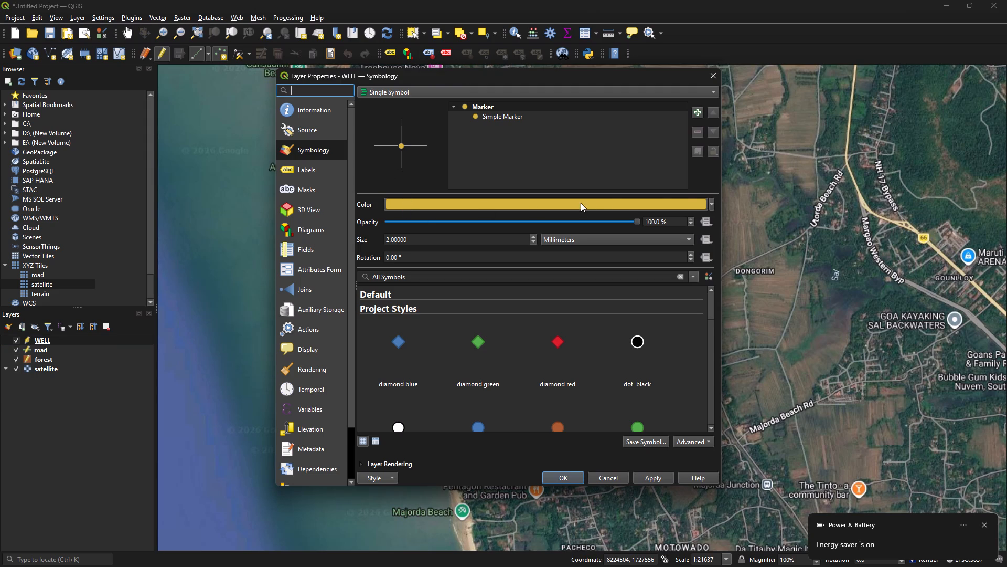
click(709, 202)
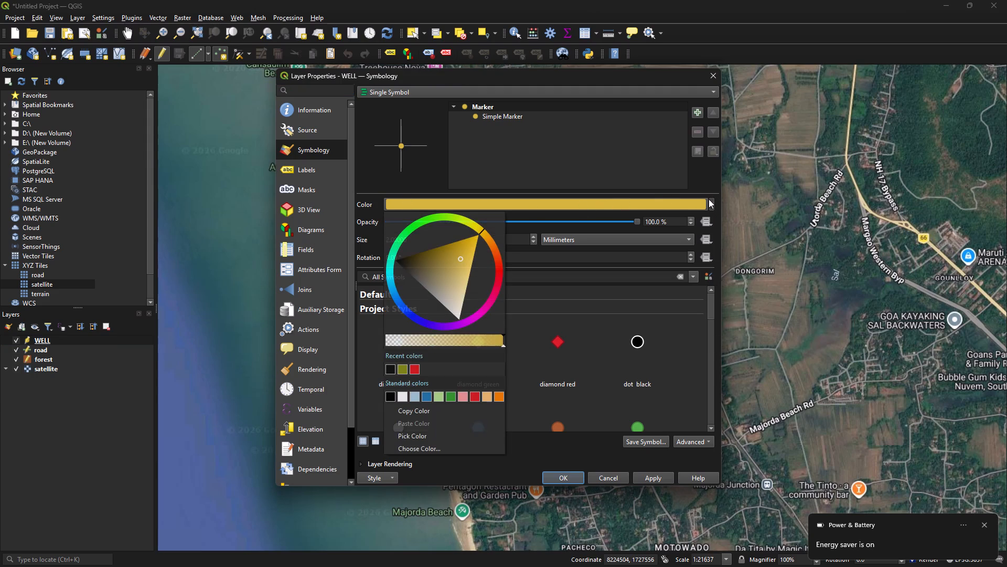
click(415, 367)
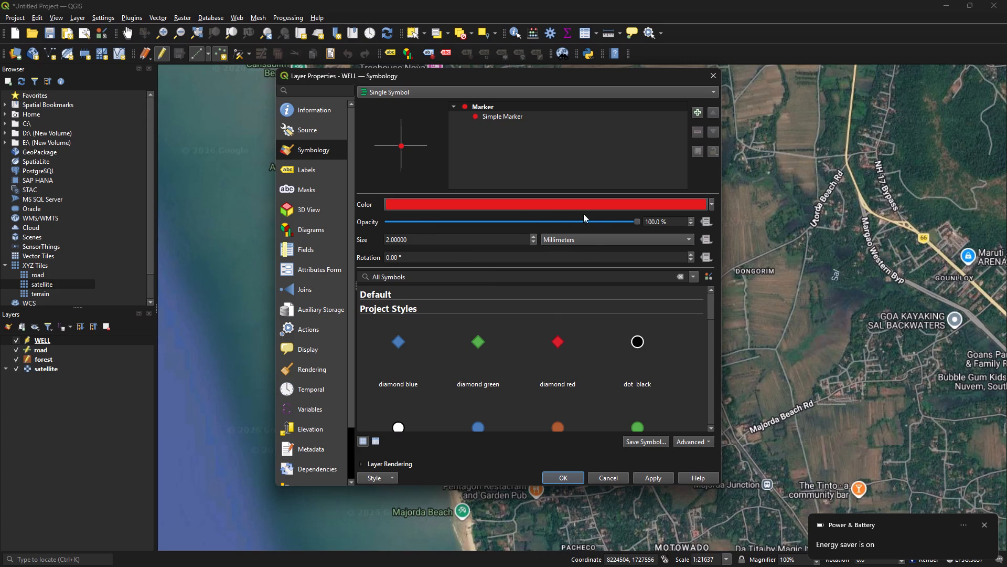
Set the WELL layer's simple marker size to 5 mm.
click(521, 114)
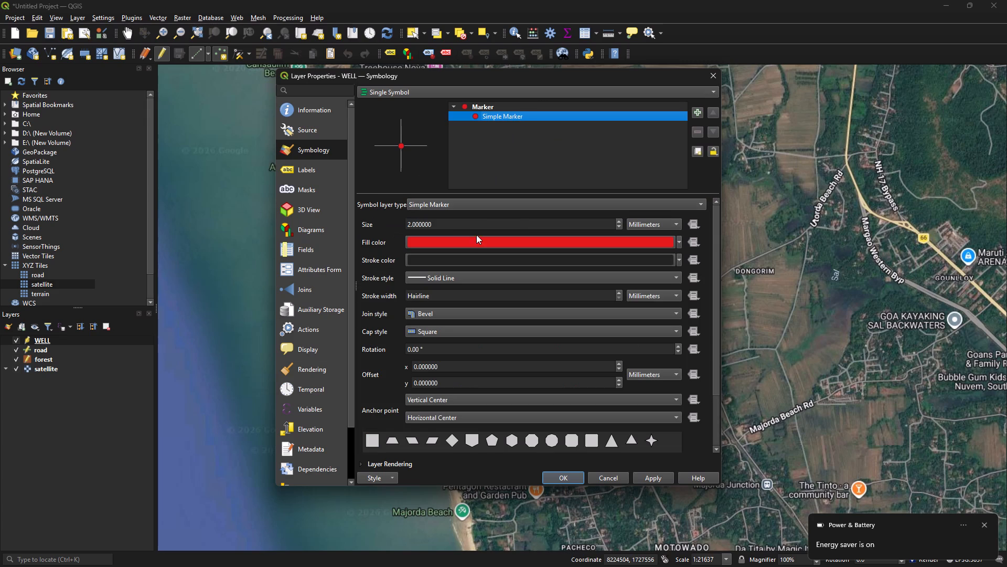
click(468, 225)
key(BackSpace)
key(BackSpace)
key(BackSpace)
key(BackSpace)
key(BackSpace)
key(BackSpace)
key(BackSpace)
key(BackSpace)
key(BackSpace)
key(BackSpace)
key(BackSpace)
key(BackSpace)
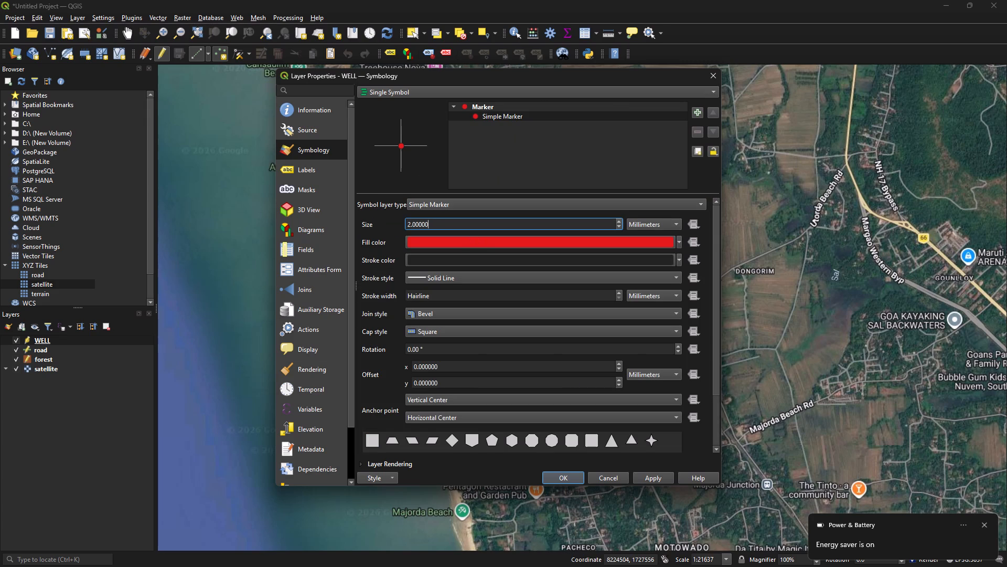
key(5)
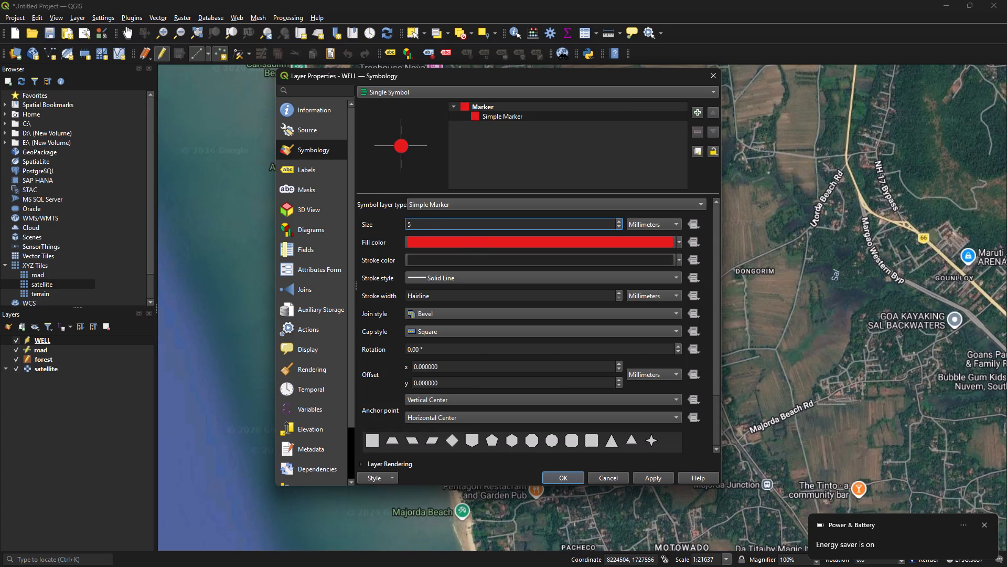
Set the WELL marker's stroke color to white (#ffffff) and apply the layer's new symbology.
click(478, 258)
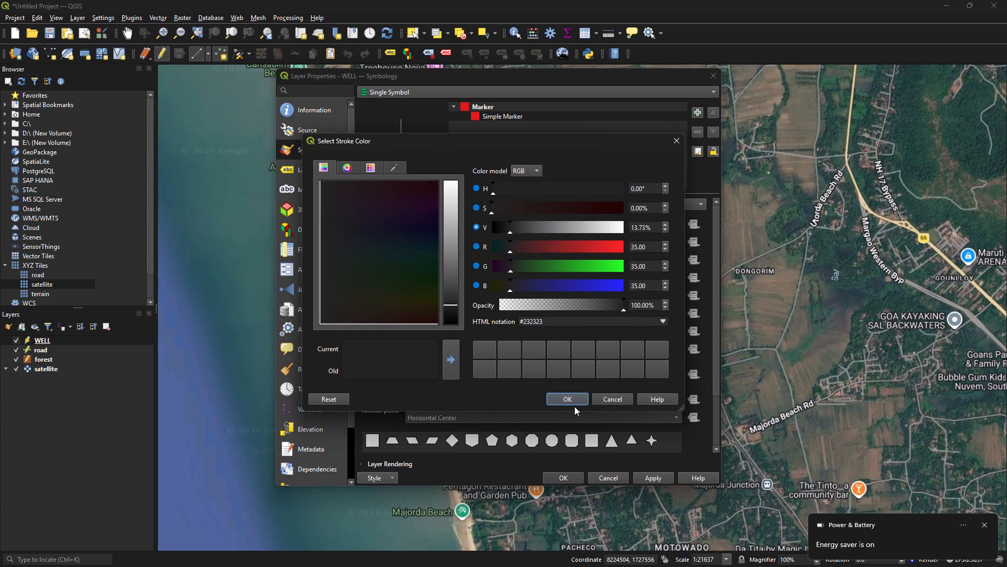
drag(446, 301, 457, 146)
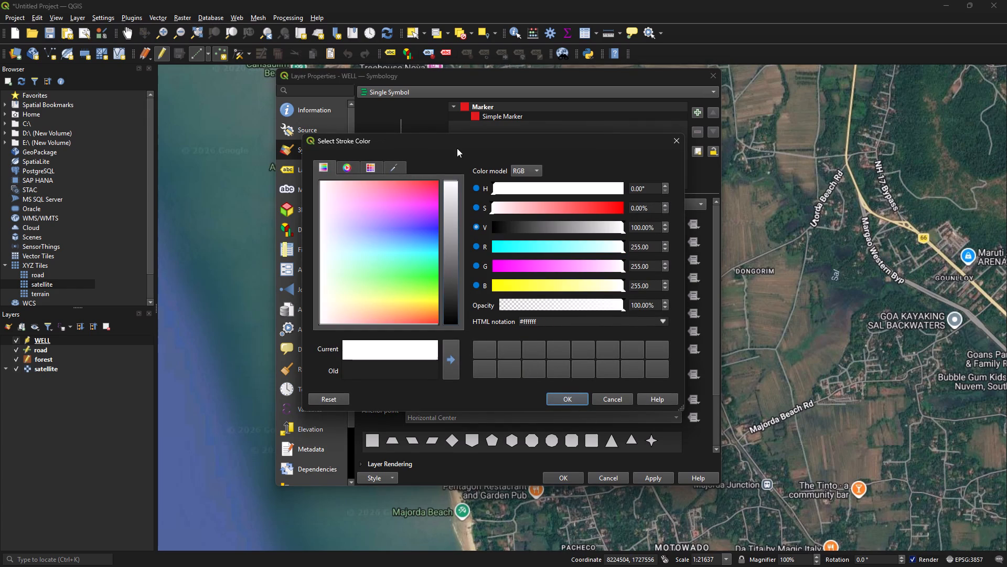
click(567, 400)
click(654, 481)
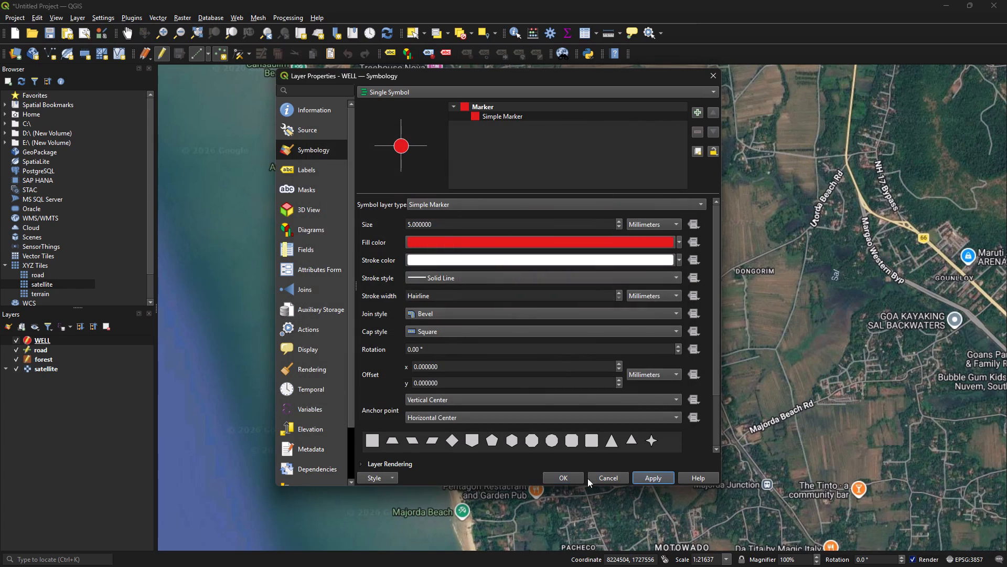
click(560, 475)
Examine the restyled WELL points along the coast at wider map scales.
scroll(420, 359, down, 1)
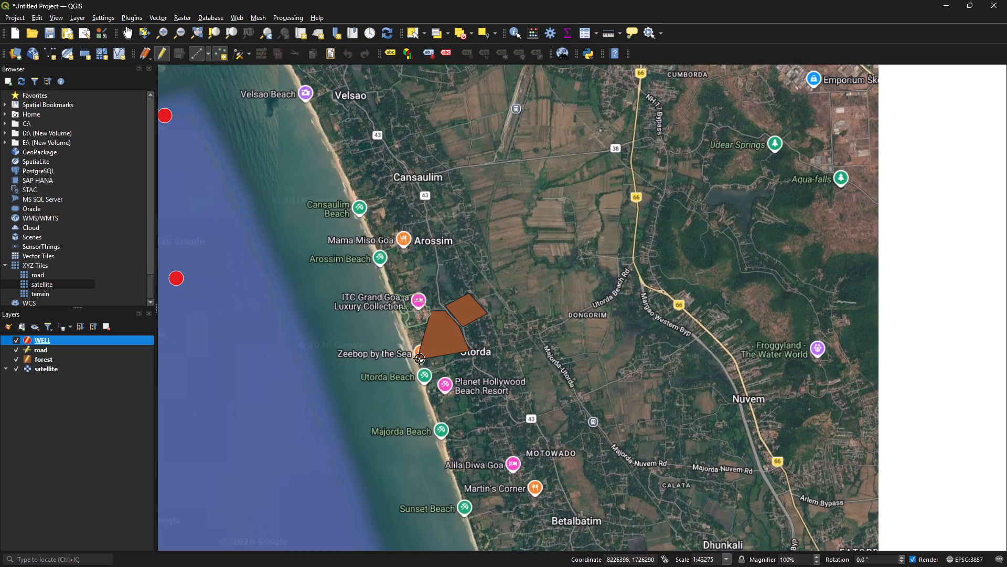
scroll(420, 359, down, 1)
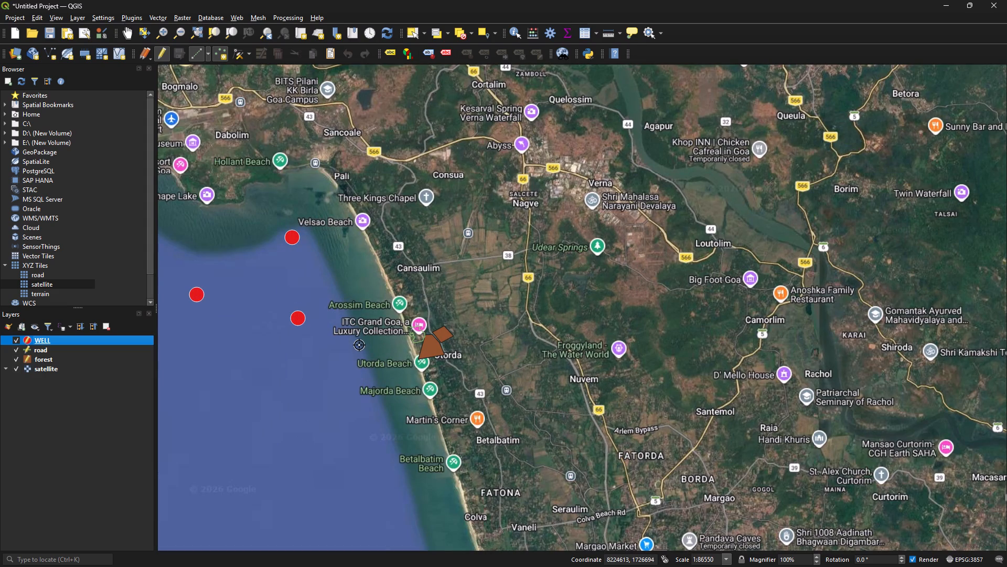
scroll(479, 292, up, 1)
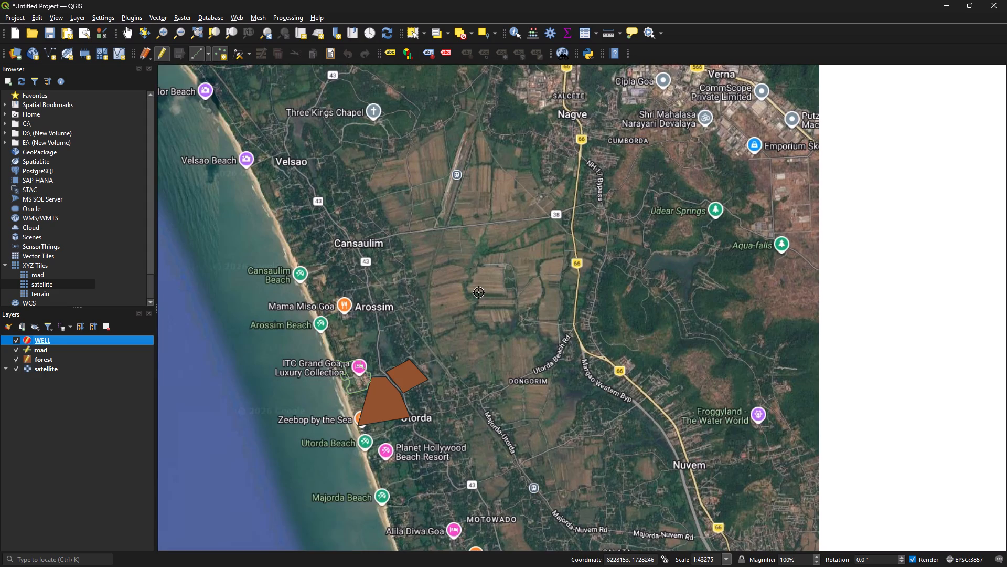
middle_drag(441, 163, 466, 292)
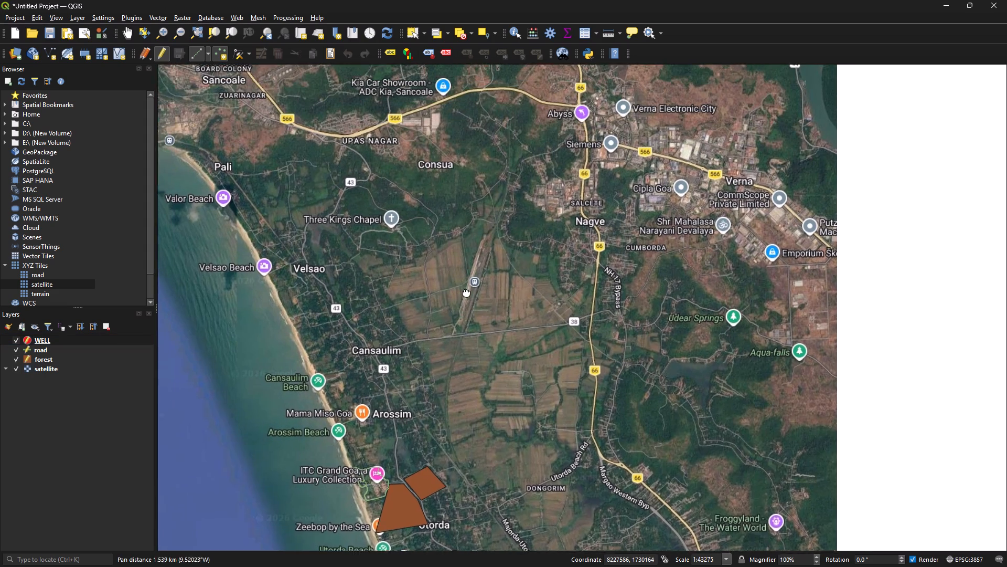
middle_drag(466, 292, 492, 341)
middle_drag(445, 369, 497, 270)
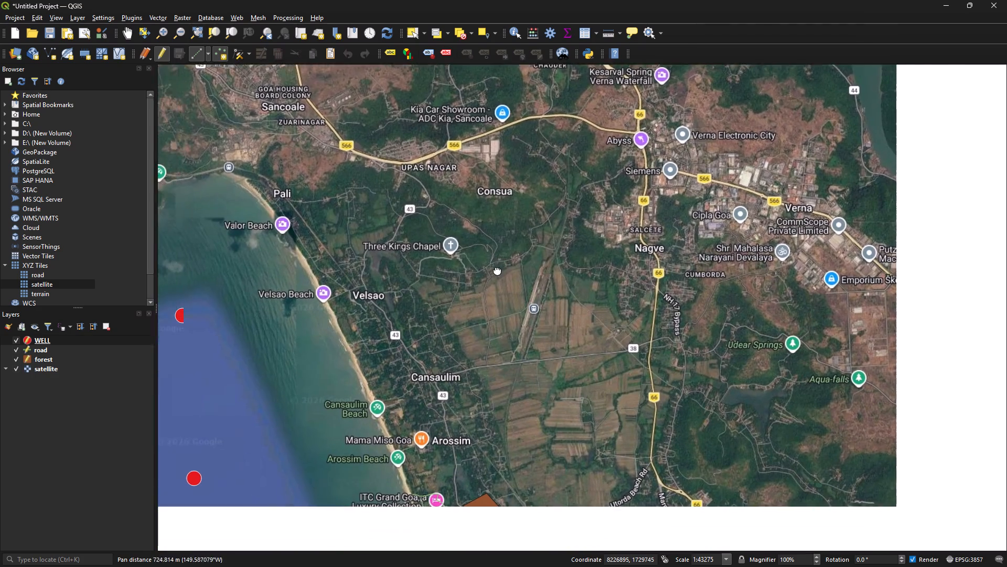
middle_drag(497, 270, 537, 110)
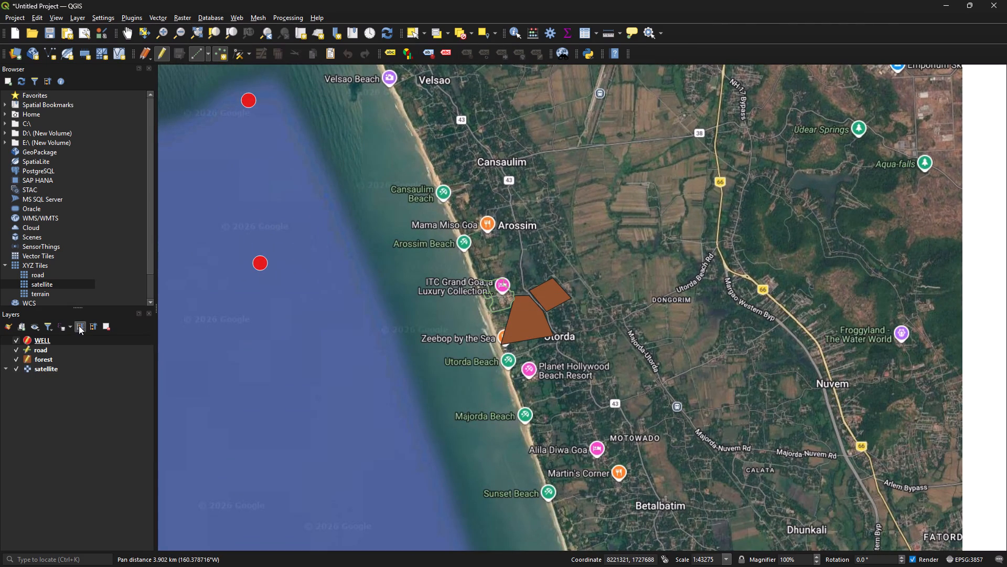
Change the road layer's simple line color to a bright yellow and apply it.
double_click(69, 347)
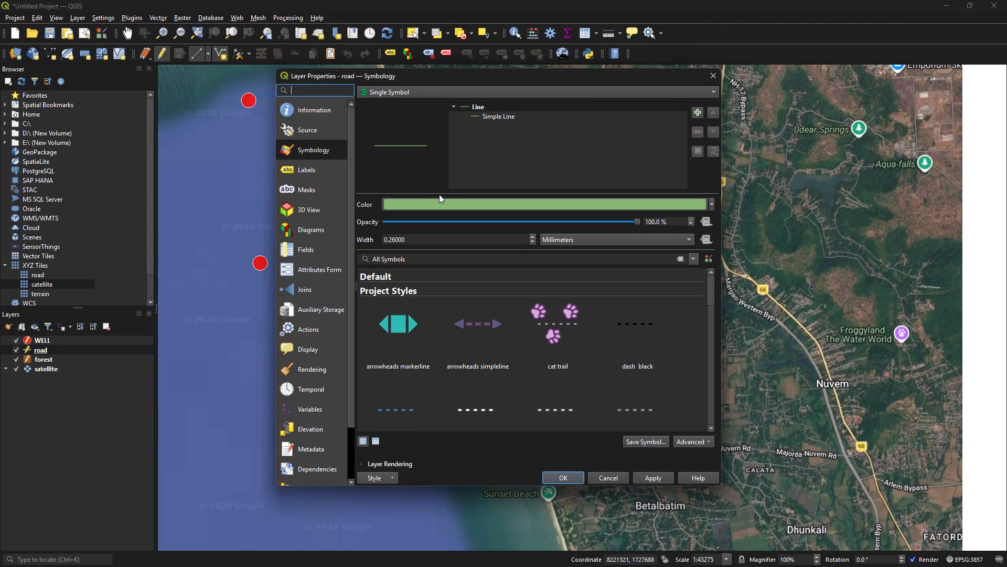
click(492, 119)
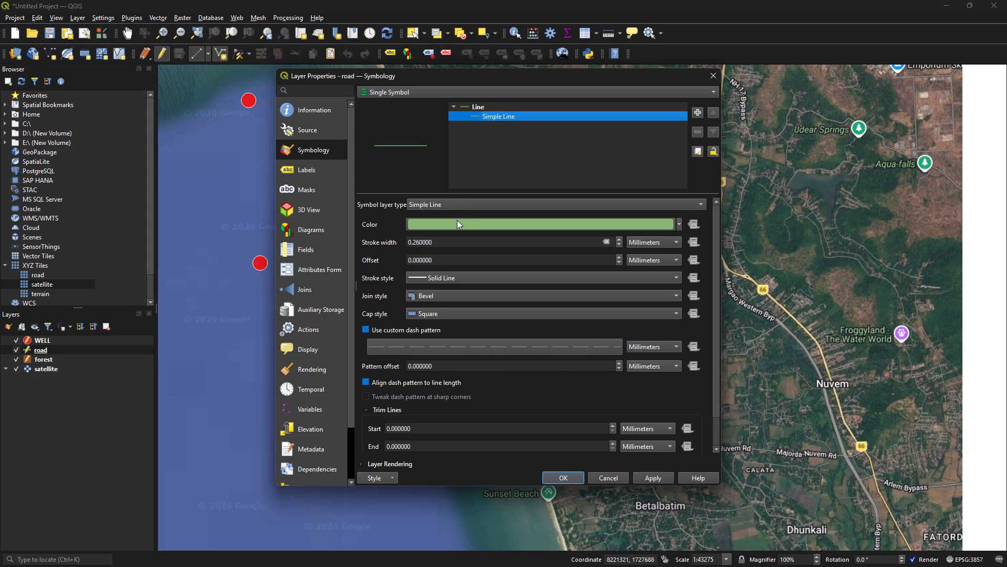
click(678, 228)
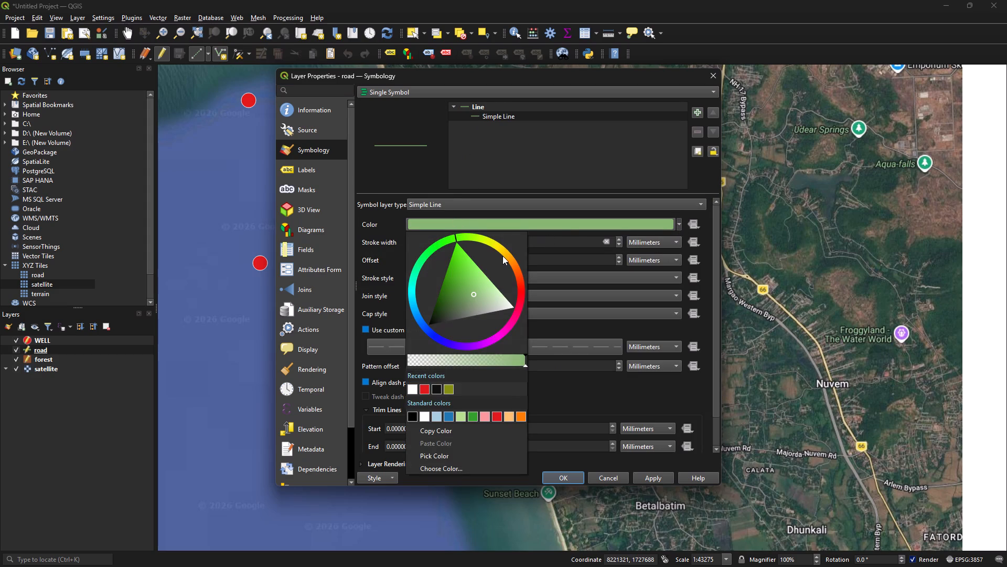
click(505, 254)
click(500, 243)
click(496, 243)
click(491, 240)
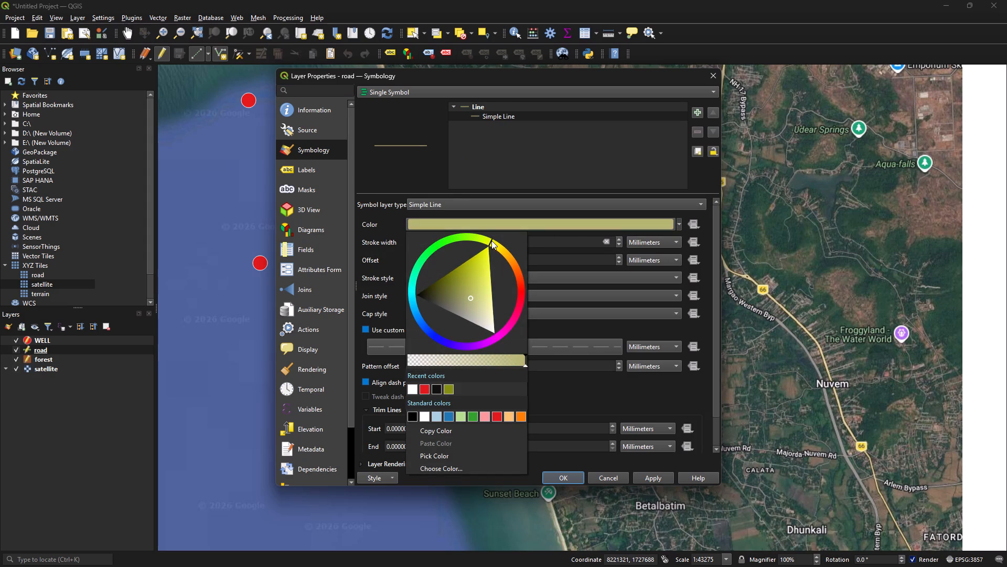
click(509, 266)
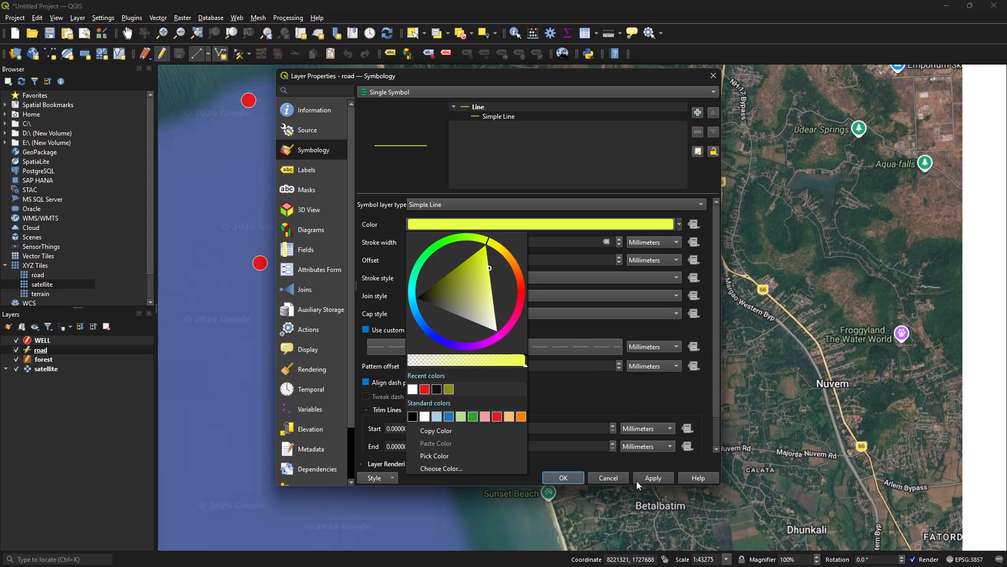
click(650, 477)
Set the road line's stroke width to 0.8 mm and apply the layer's symbology.
click(474, 240)
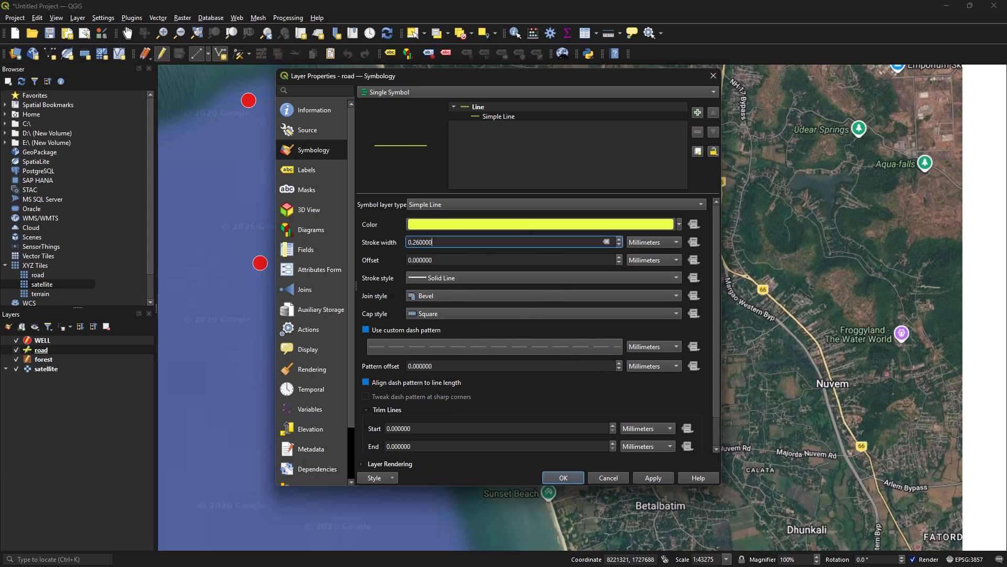
key(BackSpace)
key(BackSpace)
key(BackSpace)
key(BackSpace)
key(BackSpace)
key(BackSpace)
key(BackSpace)
key(BackSpace)
key(BackSpace)
key(BackSpace)
key(BackSpace)
key(BackSpace)
key(BackSpace)
key(BackSpace)
key(BackSpace)
key(BackSpace)
key(BackSpace)
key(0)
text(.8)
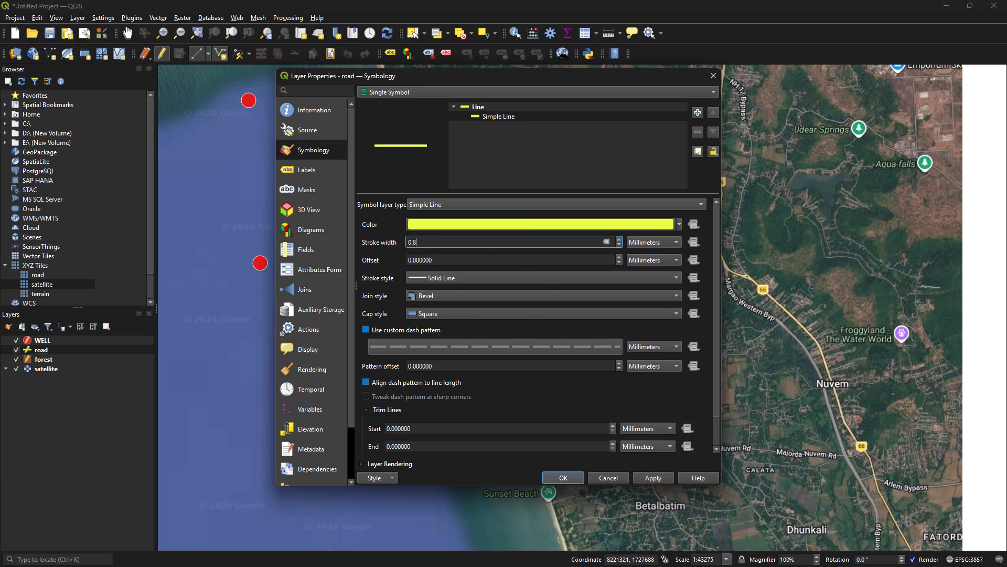
click(647, 476)
click(555, 476)
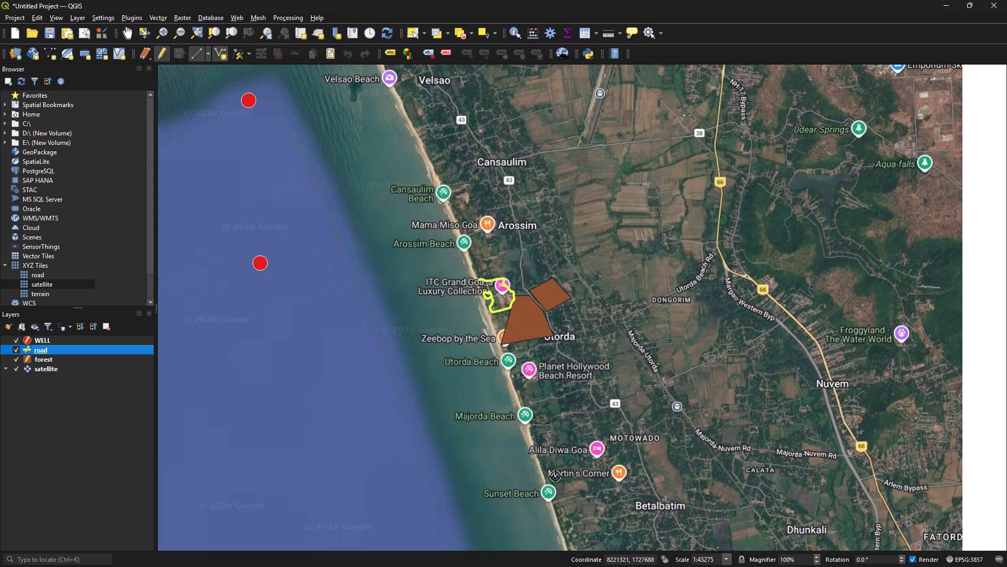
Reduce the forest layer's fill symbol opacity to 62.7 % and apply it.
scroll(506, 338, down, 1)
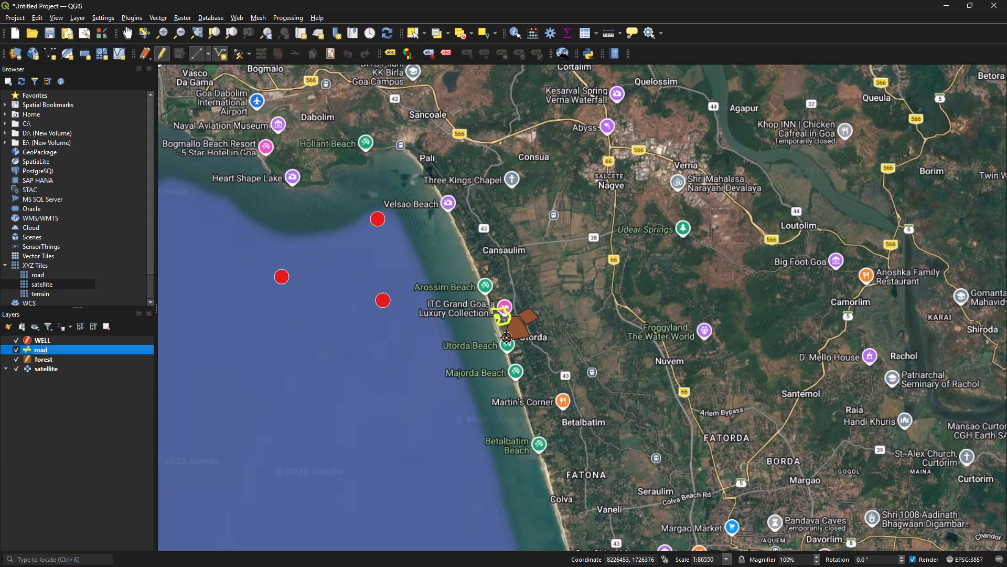
scroll(507, 338, up, 2)
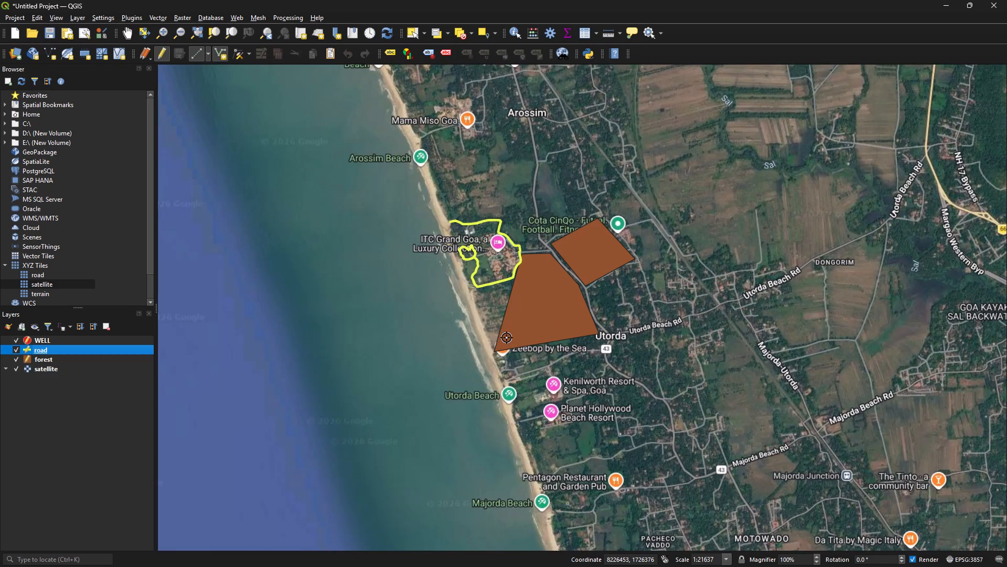
scroll(314, 252, down, 2)
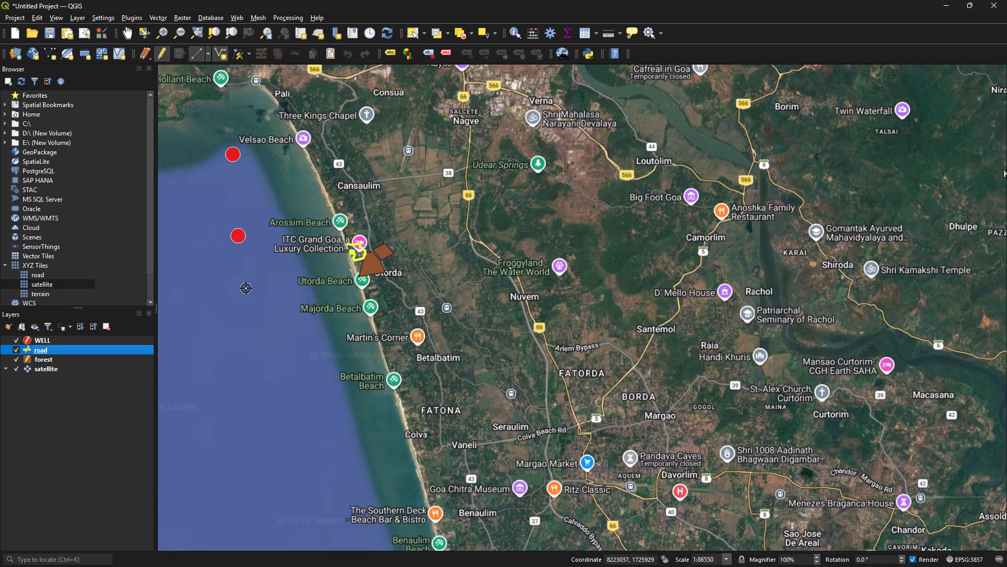
middle_drag(246, 288, 353, 295)
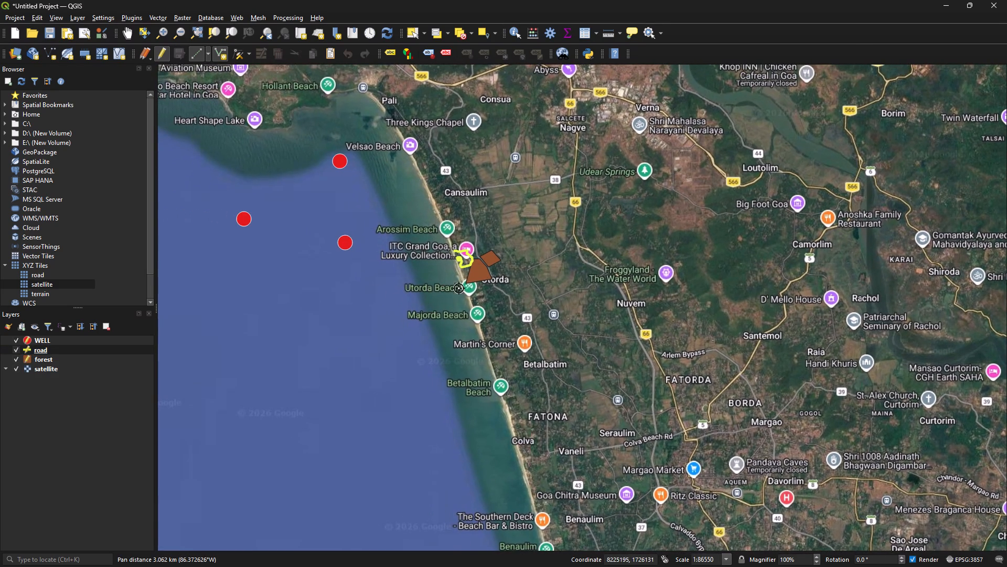
double_click(49, 355)
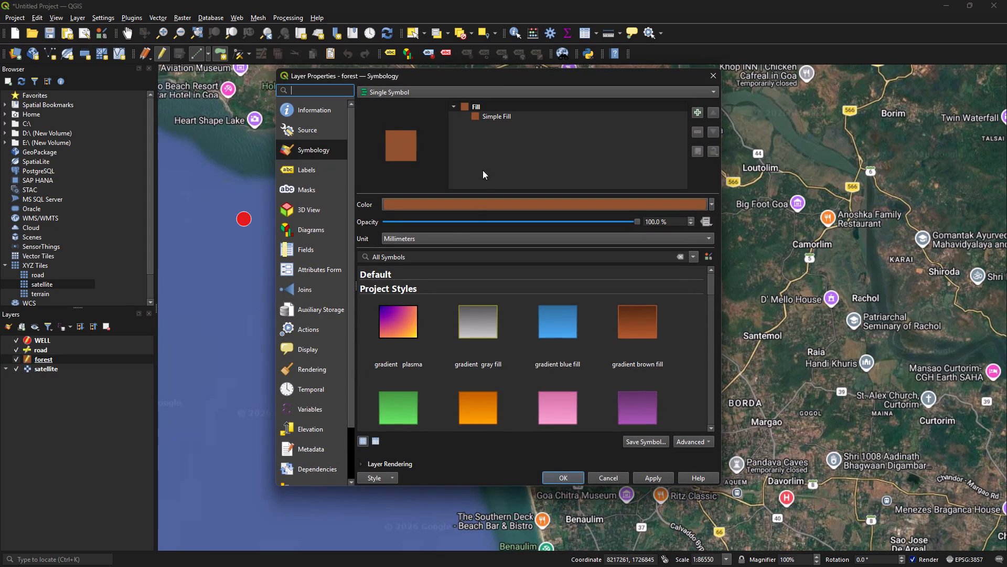
drag(638, 222, 571, 232)
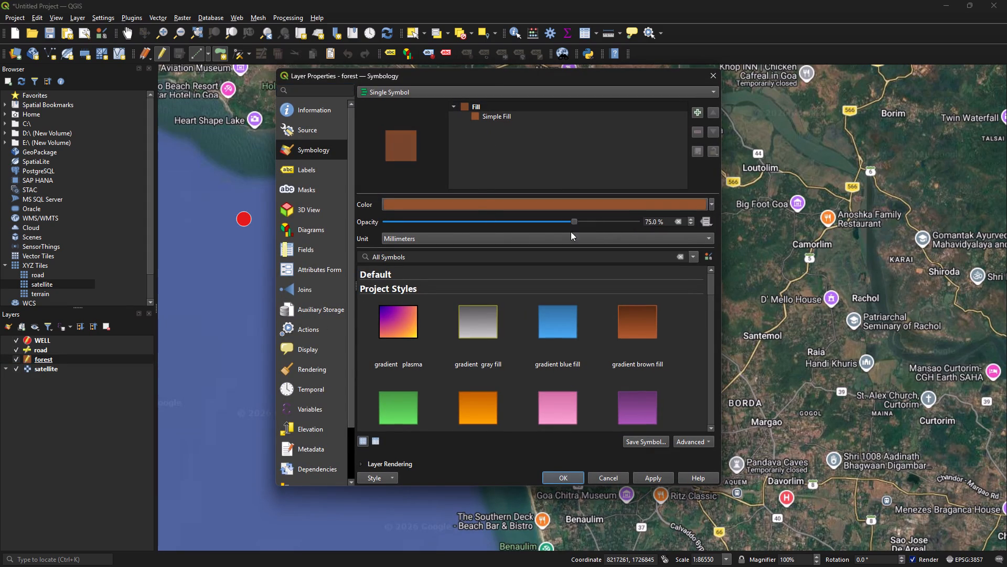
drag(571, 232, 544, 232)
click(652, 480)
Change the forest layer's simple fill color to a dark green and apply it.
click(480, 111)
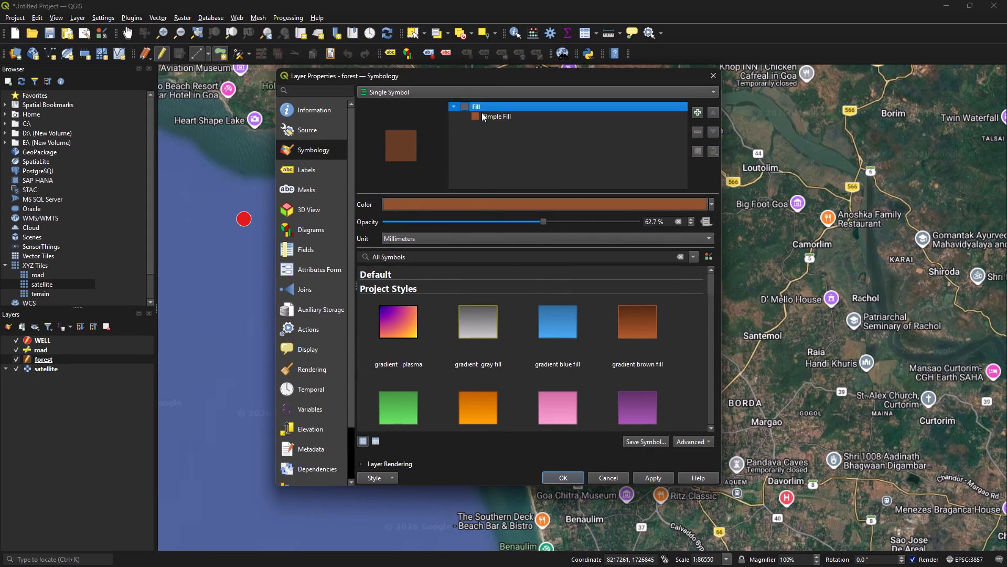
click(482, 113)
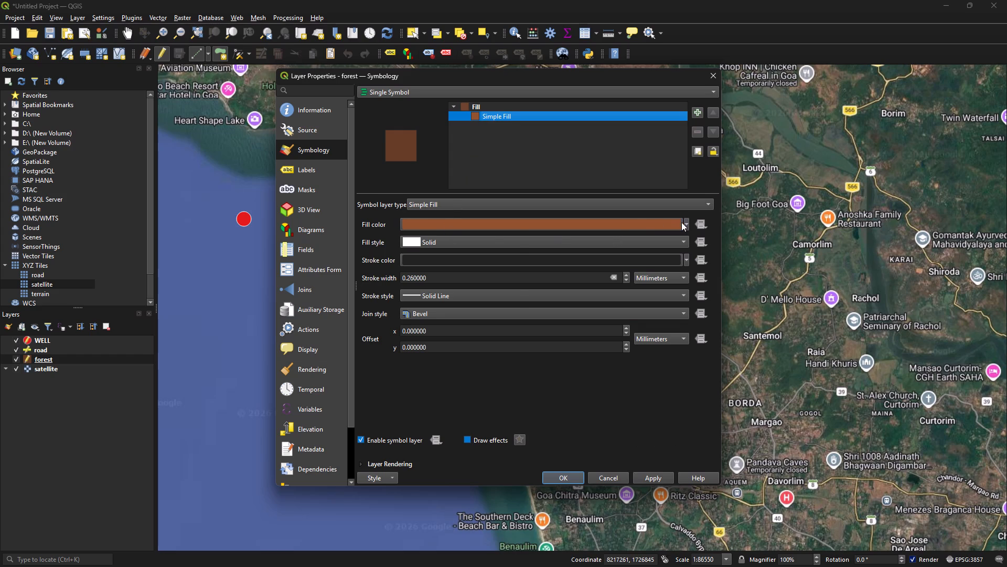
click(685, 222)
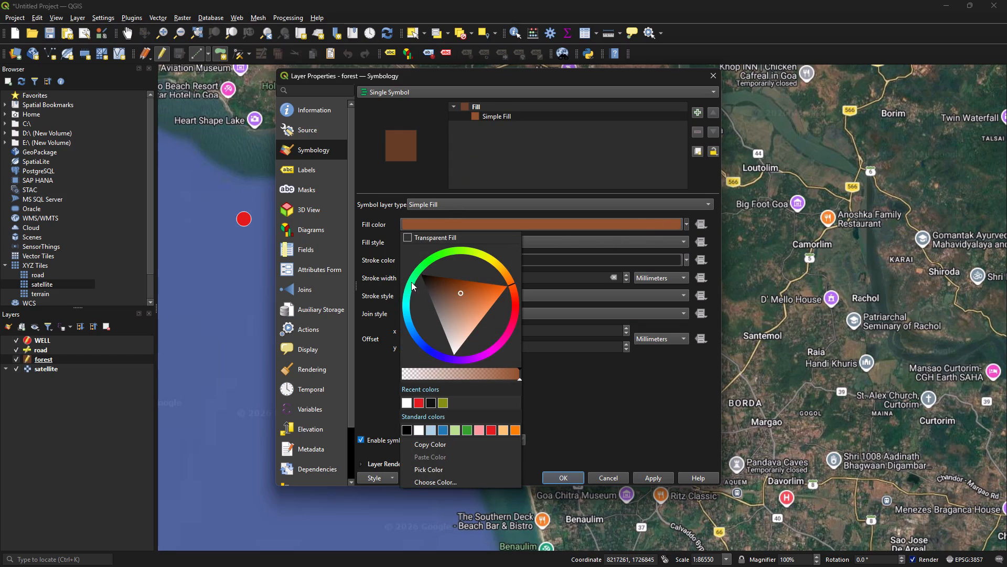
drag(430, 261, 448, 252)
drag(446, 301, 443, 315)
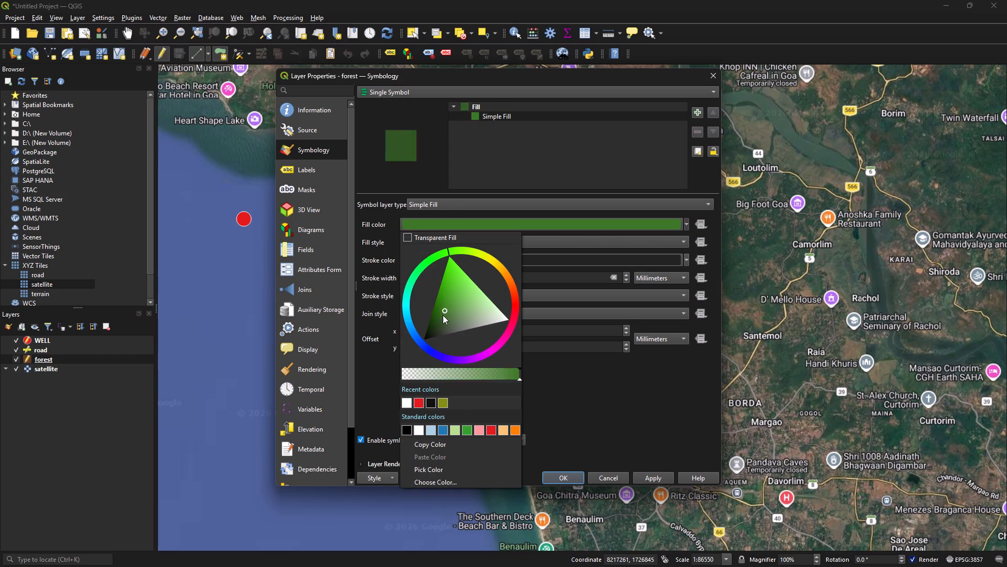
drag(443, 315, 436, 321)
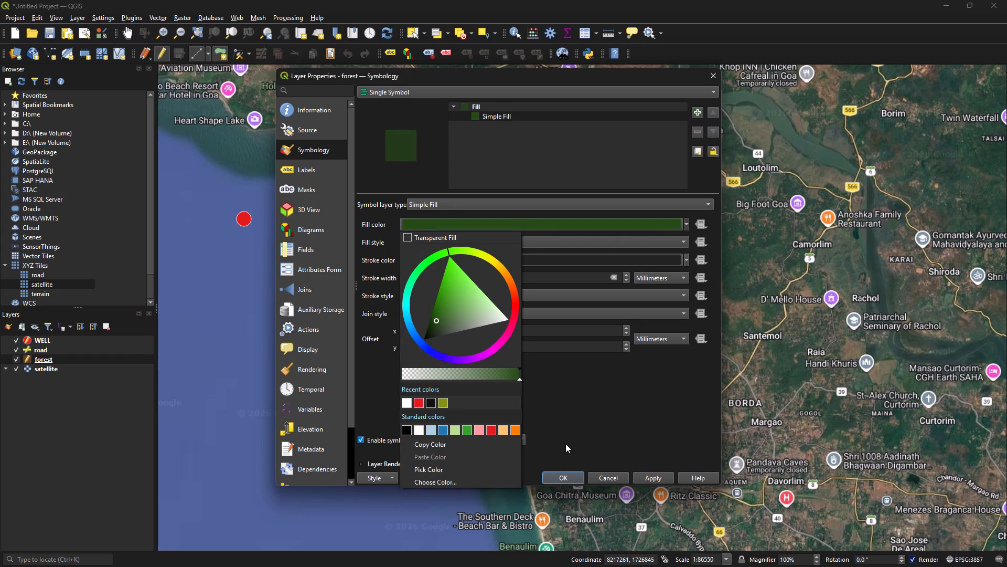
click(564, 472)
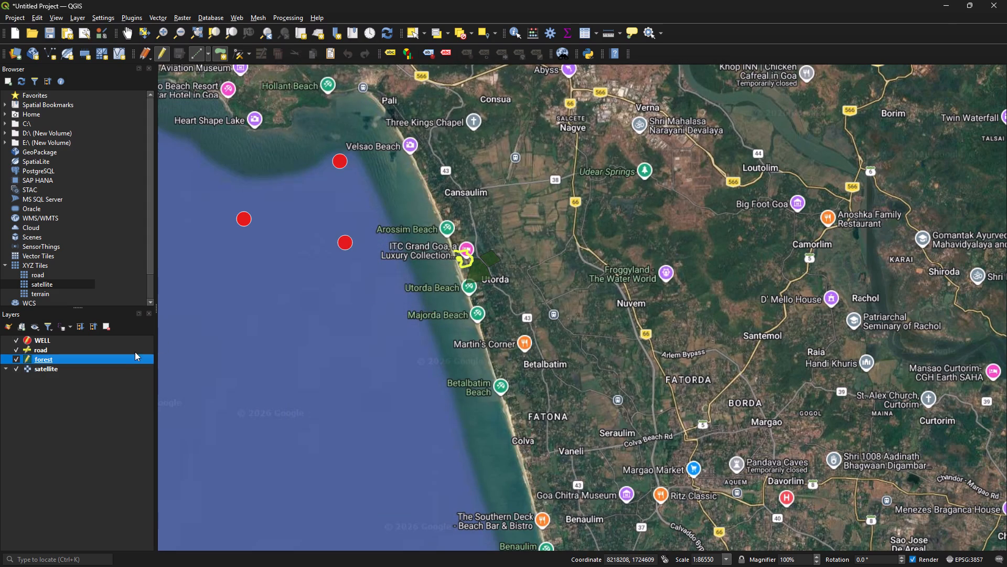
Darken the forest layer's fill color to a nearly black green and apply the symbology.
double_click(80, 359)
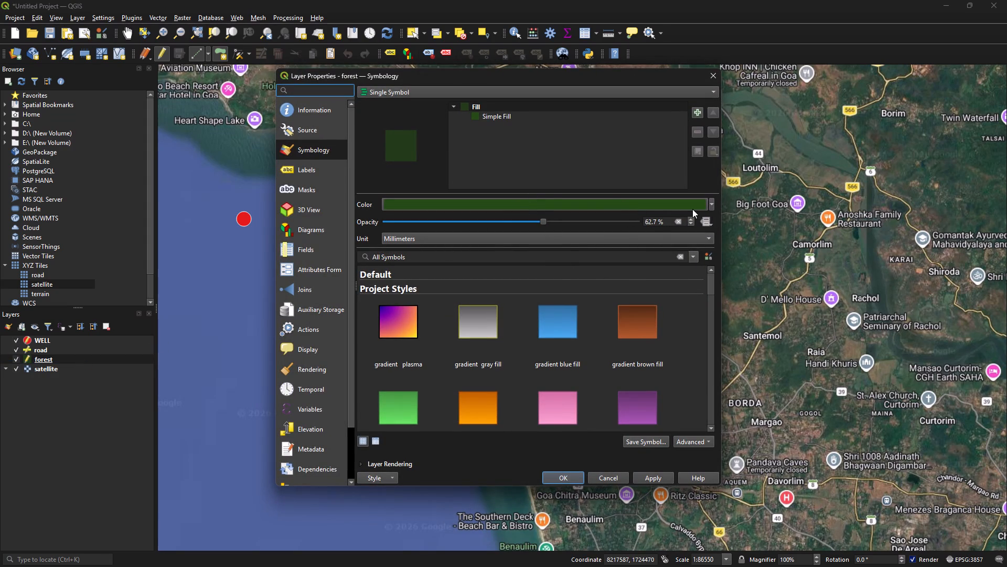
click(710, 206)
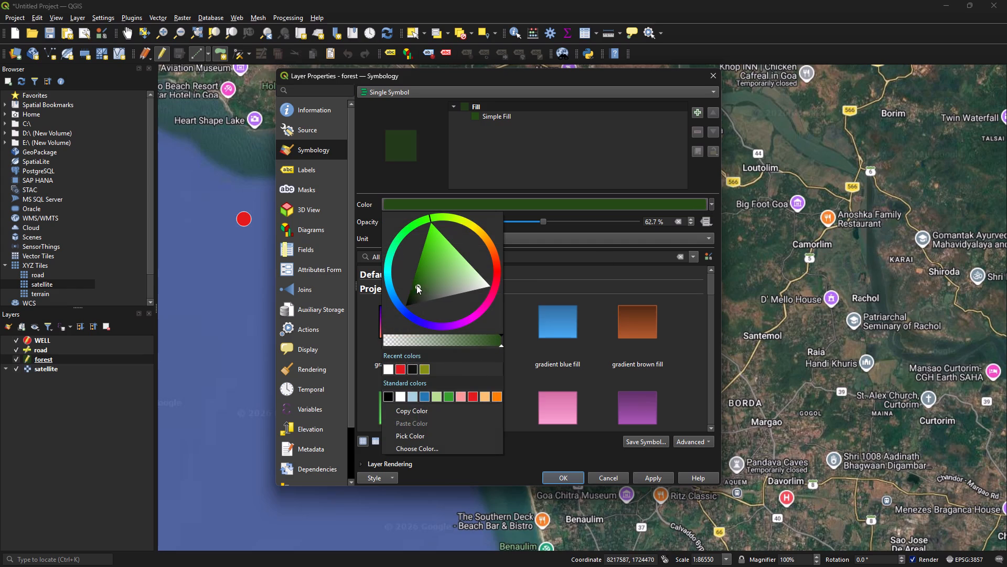
drag(416, 285, 417, 307)
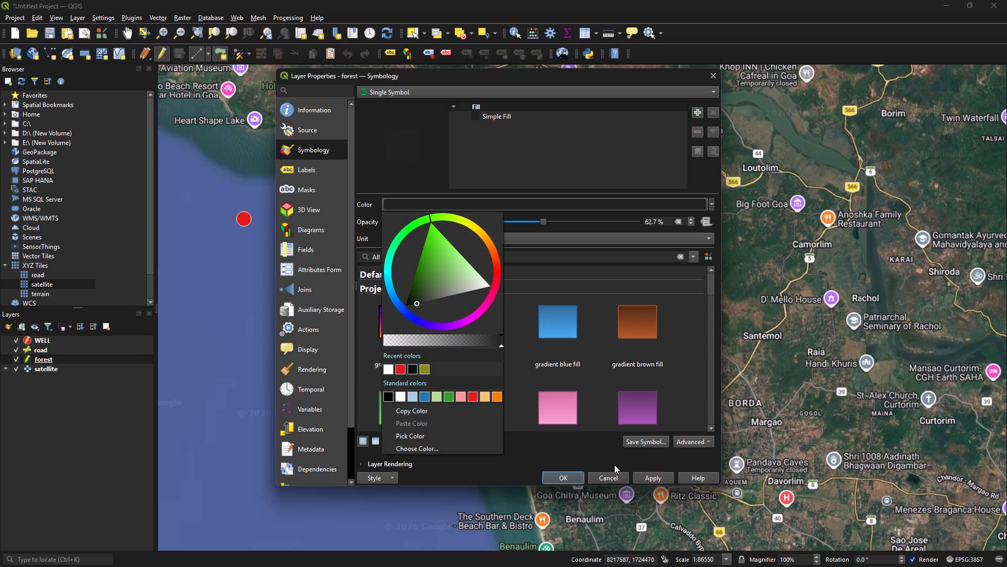
click(660, 480)
click(651, 472)
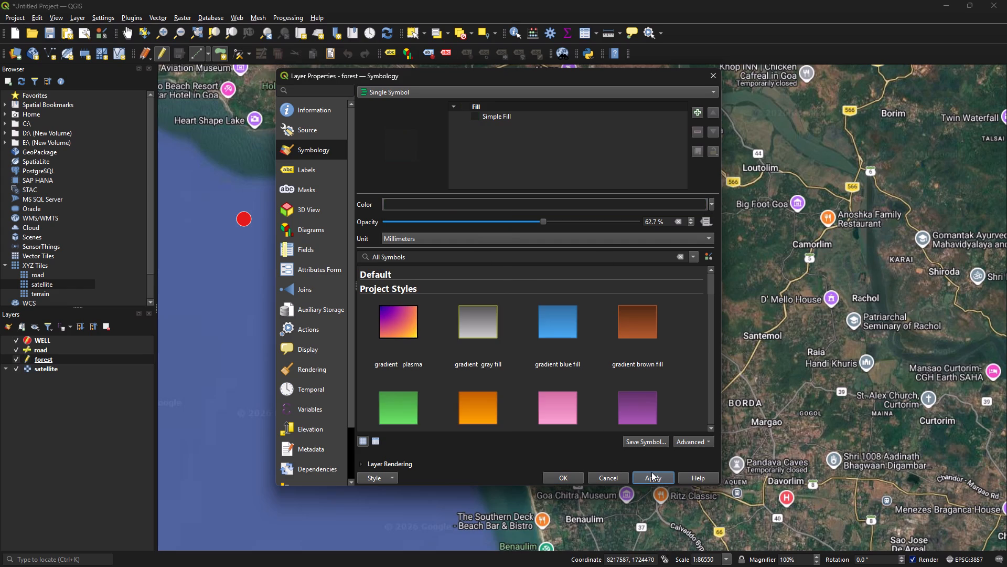
click(568, 481)
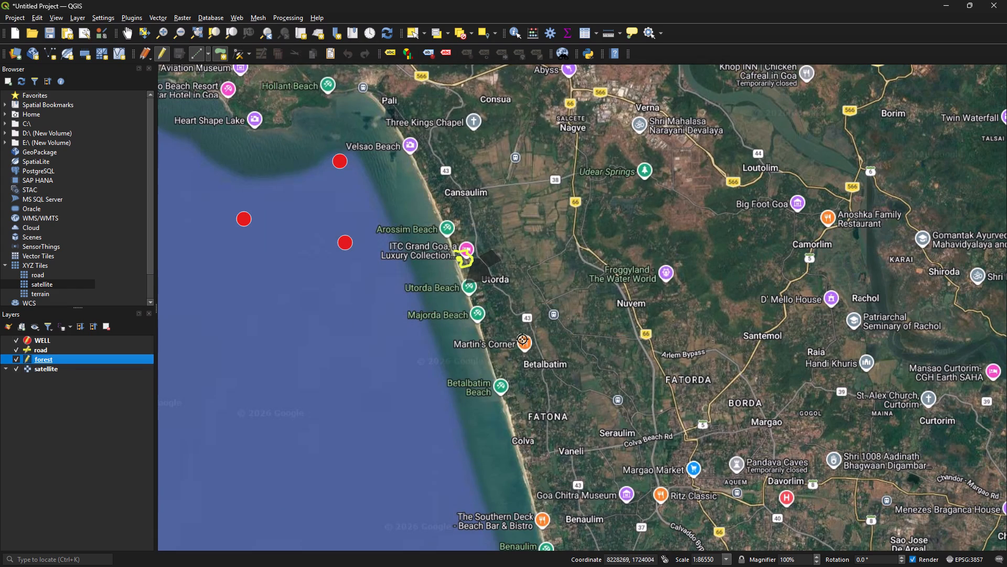
Change the stroke color of the forest layer's simple fill to white (#ffffff) and apply it.
scroll(492, 298, down, 2)
scroll(491, 298, up, 4)
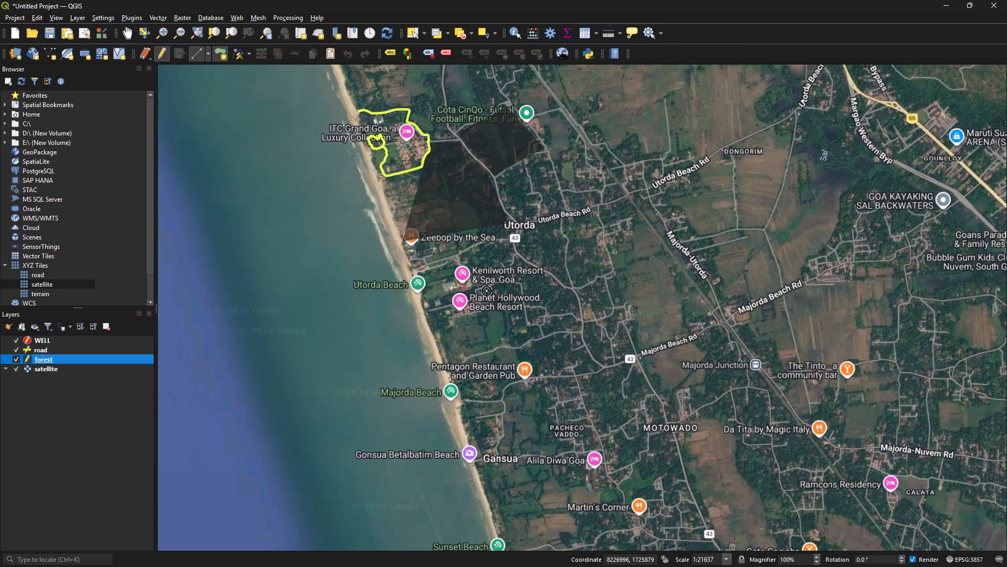
scroll(468, 262, up, 1)
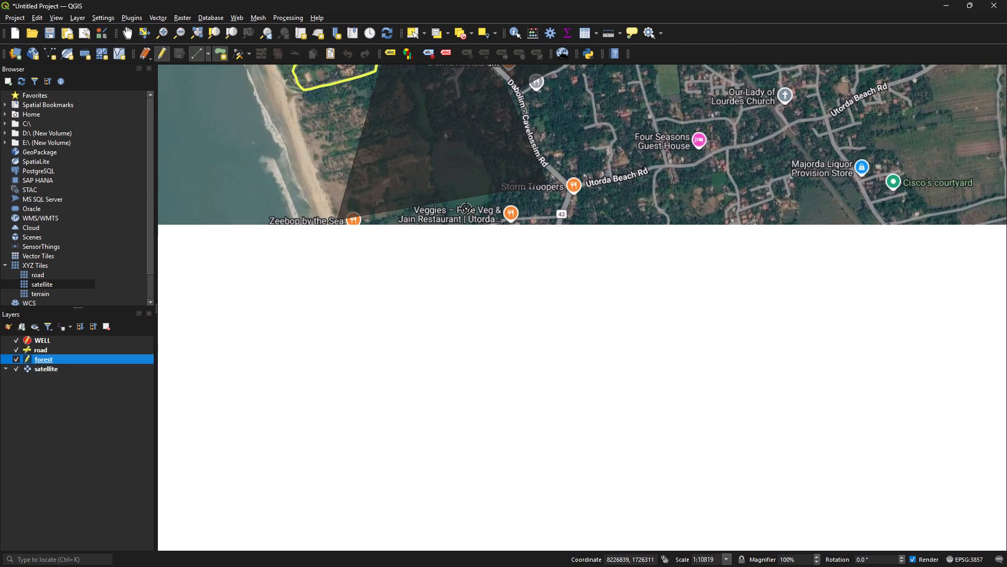
scroll(466, 208, down, 1)
double_click(51, 361)
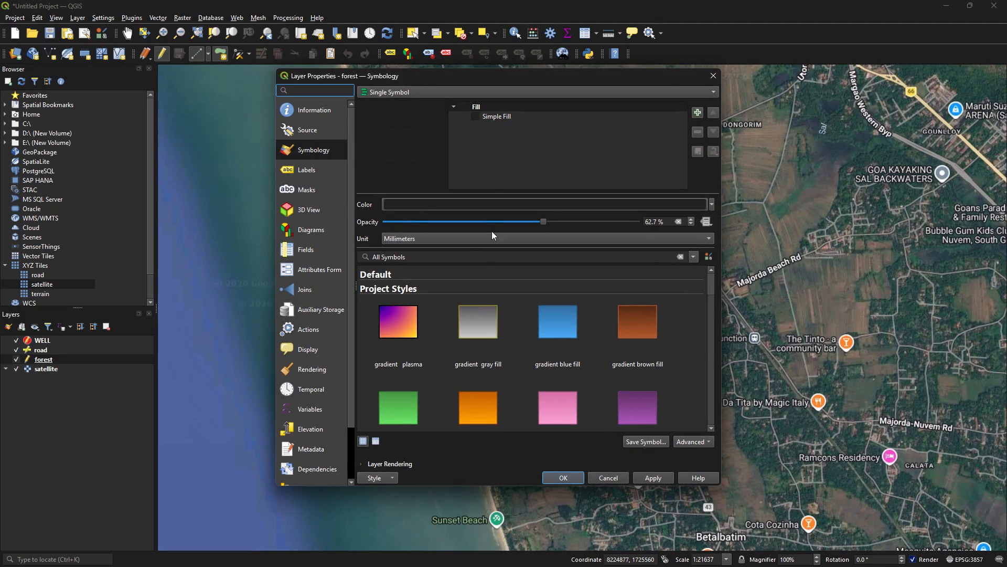
click(500, 117)
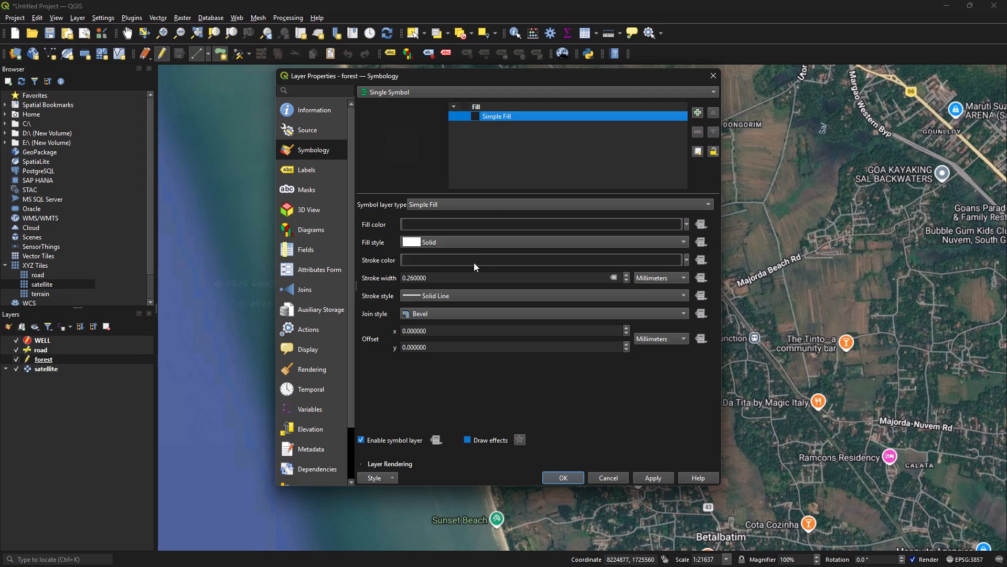
click(463, 256)
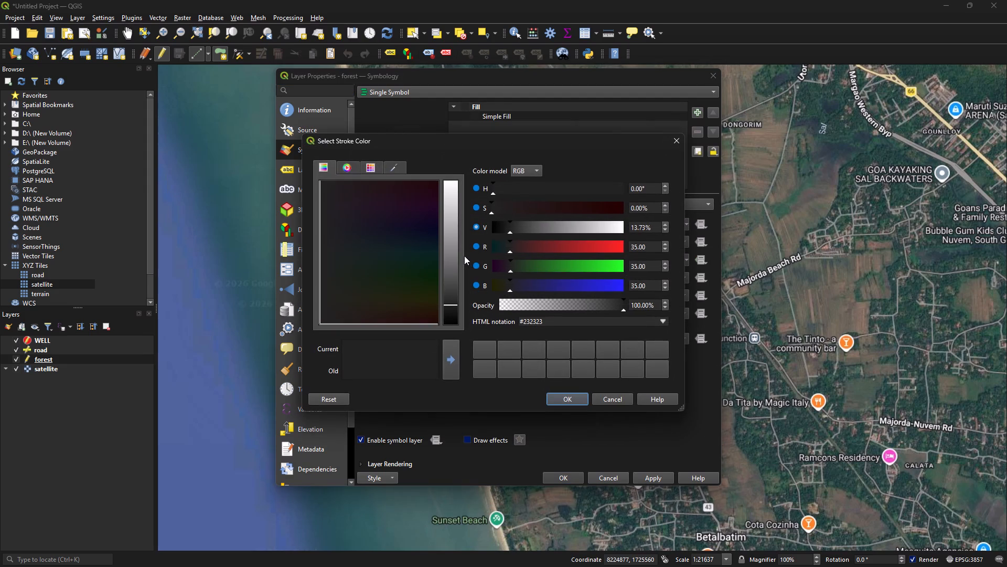
drag(449, 302, 444, 167)
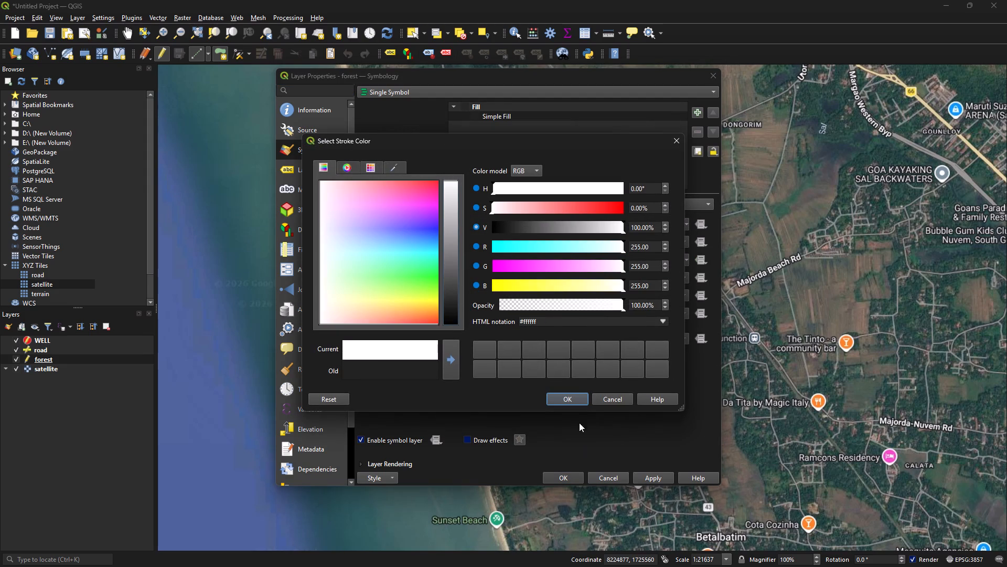
click(572, 400)
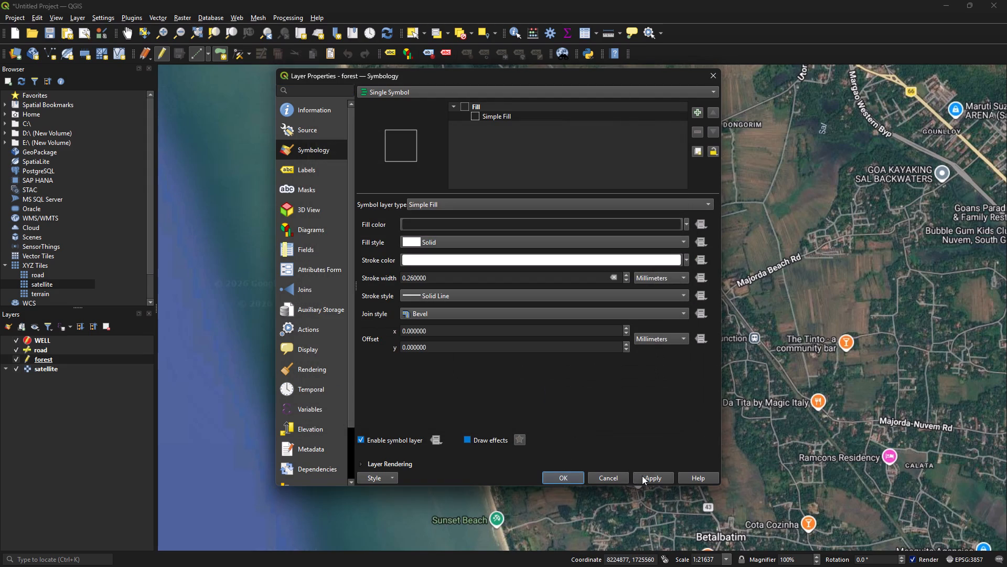
click(644, 476)
click(560, 477)
scroll(502, 360, up, 1)
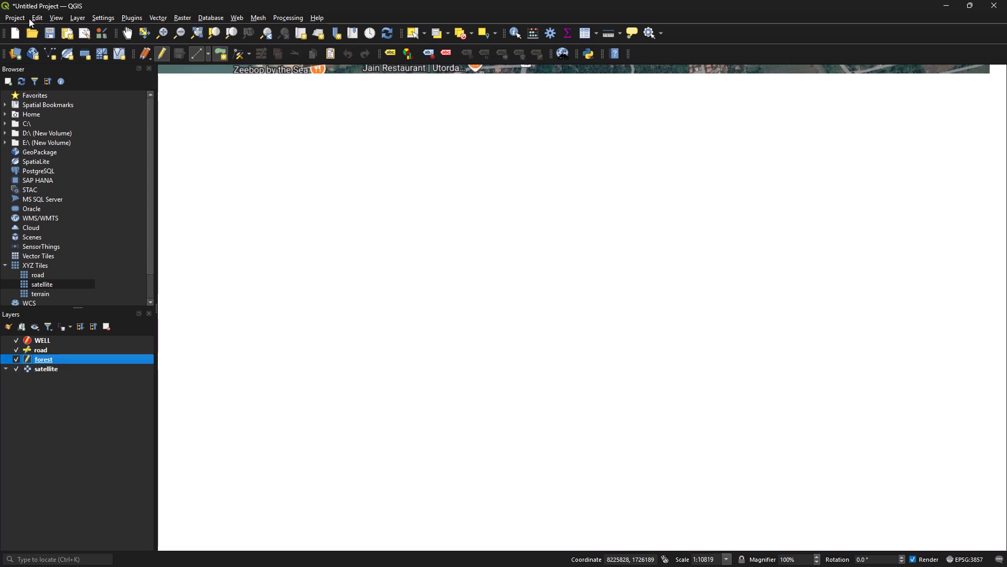
Save the project in the student's project folder, using the student's name and ID as the file name.
click(7, 15)
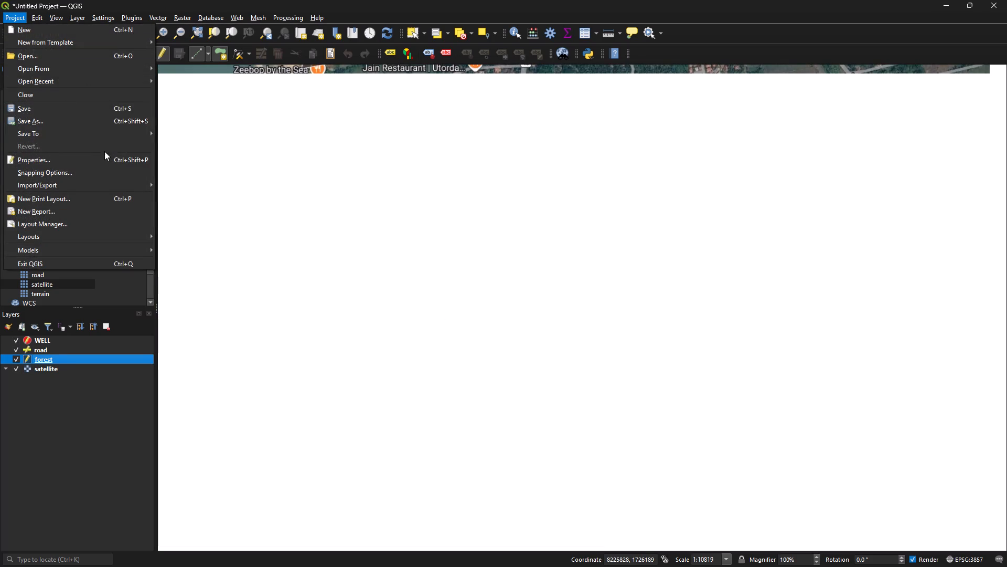
click(43, 120)
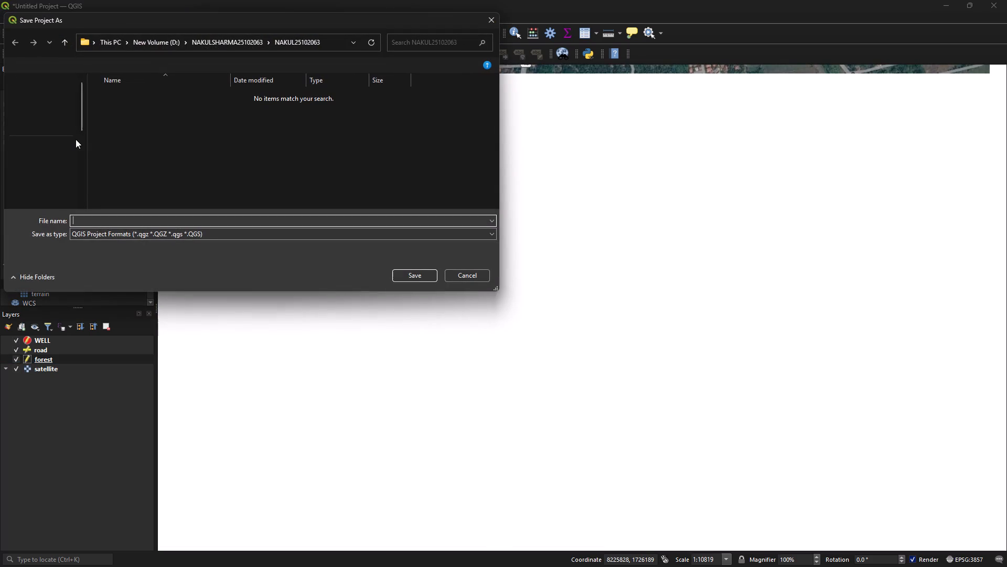
scroll(55, 133, down, 3)
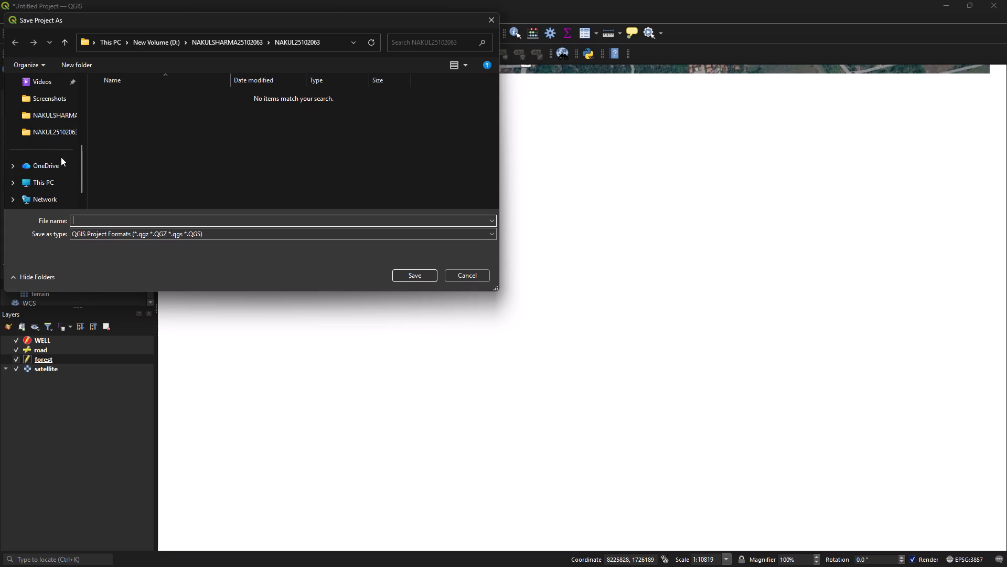
click(60, 133)
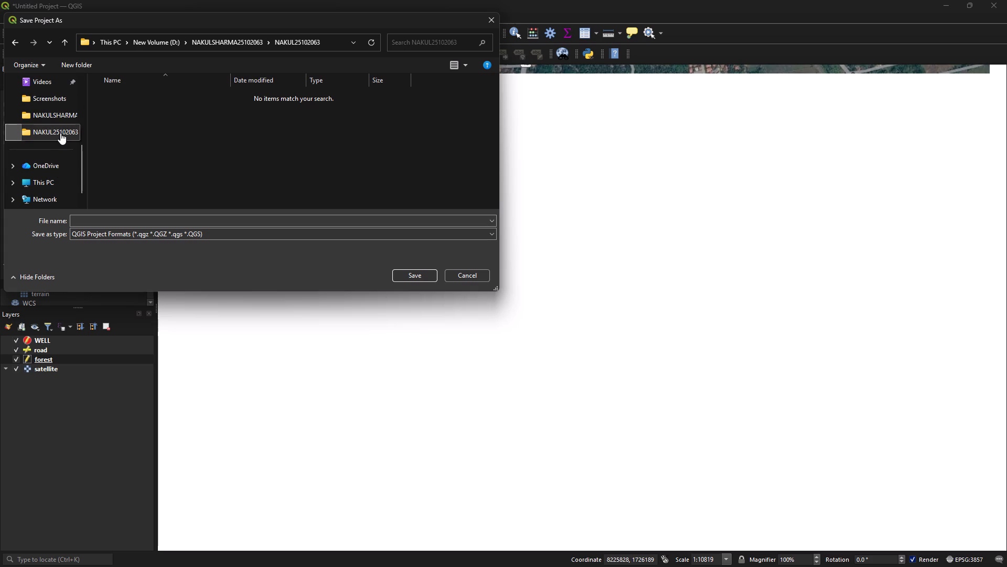
click(60, 133)
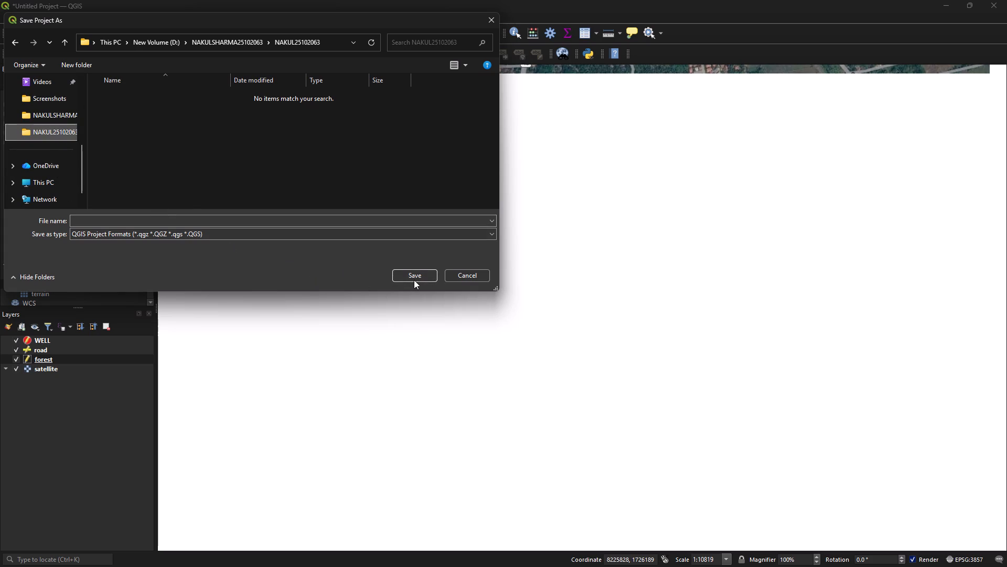
click(414, 279)
click(229, 223)
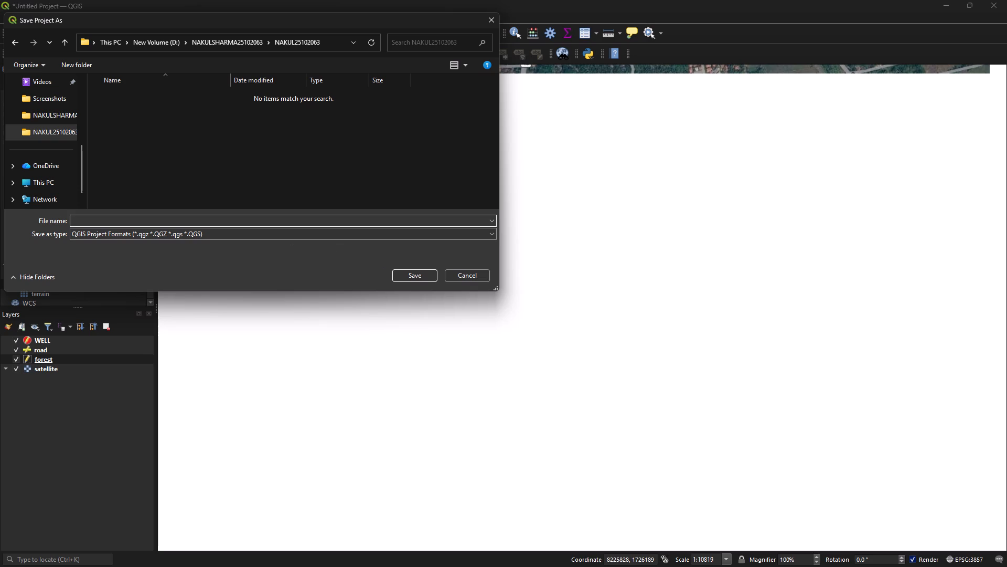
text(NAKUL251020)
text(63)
click(424, 272)
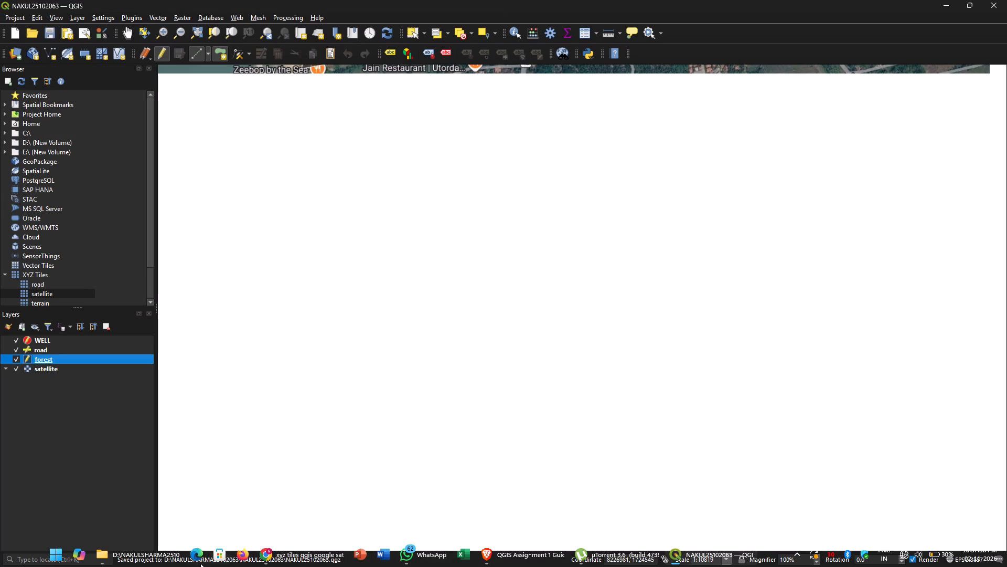
Switch to File Explorer and check the saved project and layer files in the student's project subfolder.
click(154, 558)
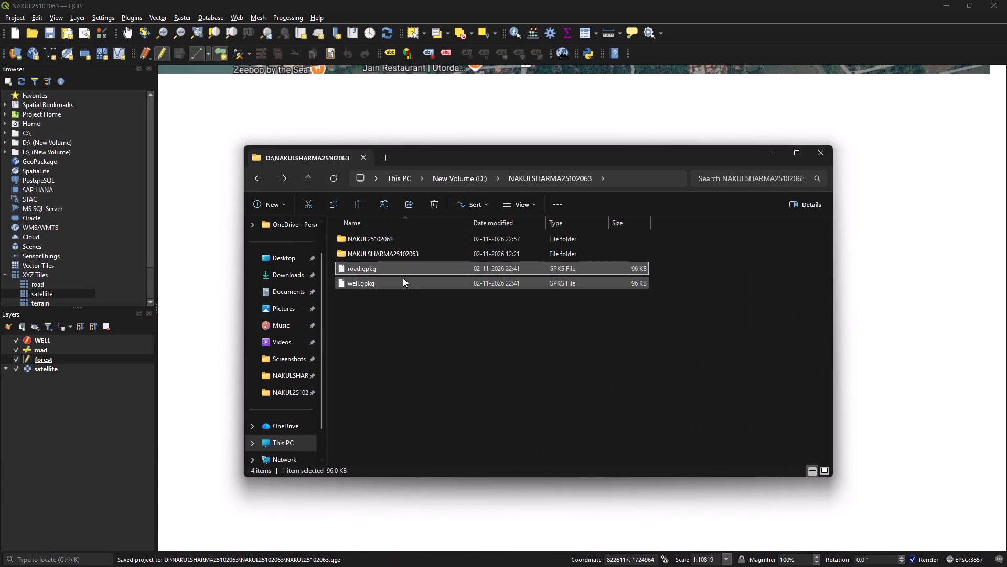
double_click(414, 236)
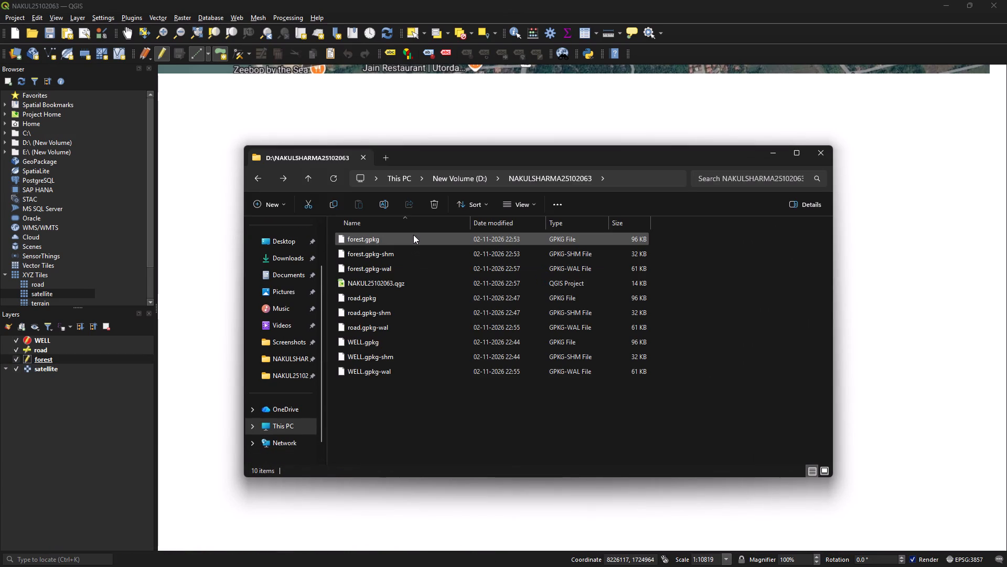
click(769, 152)
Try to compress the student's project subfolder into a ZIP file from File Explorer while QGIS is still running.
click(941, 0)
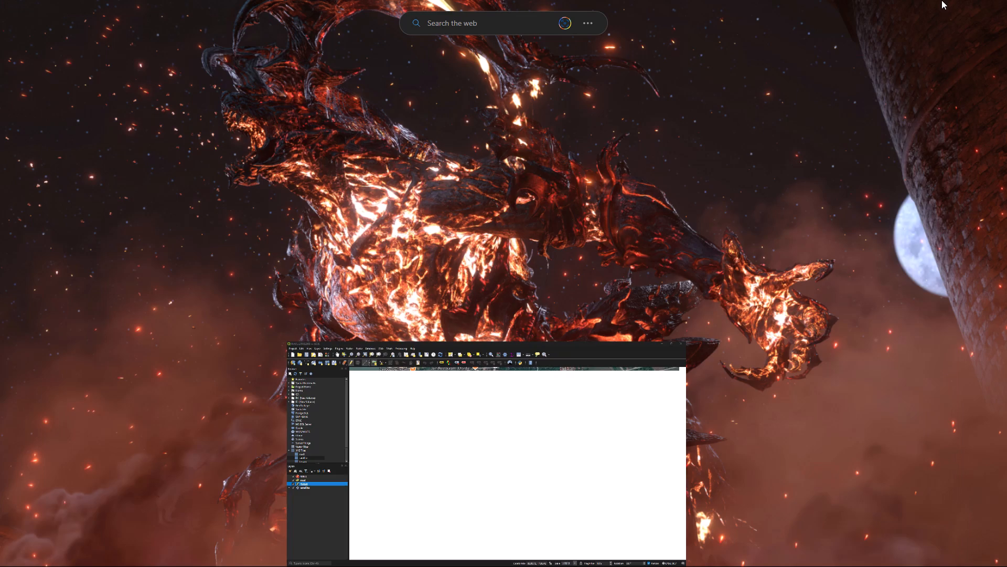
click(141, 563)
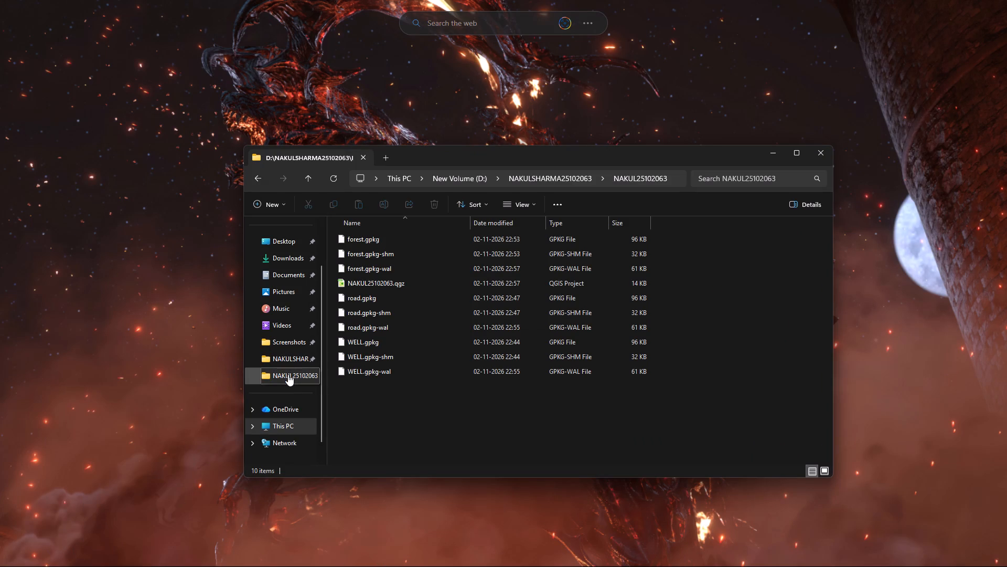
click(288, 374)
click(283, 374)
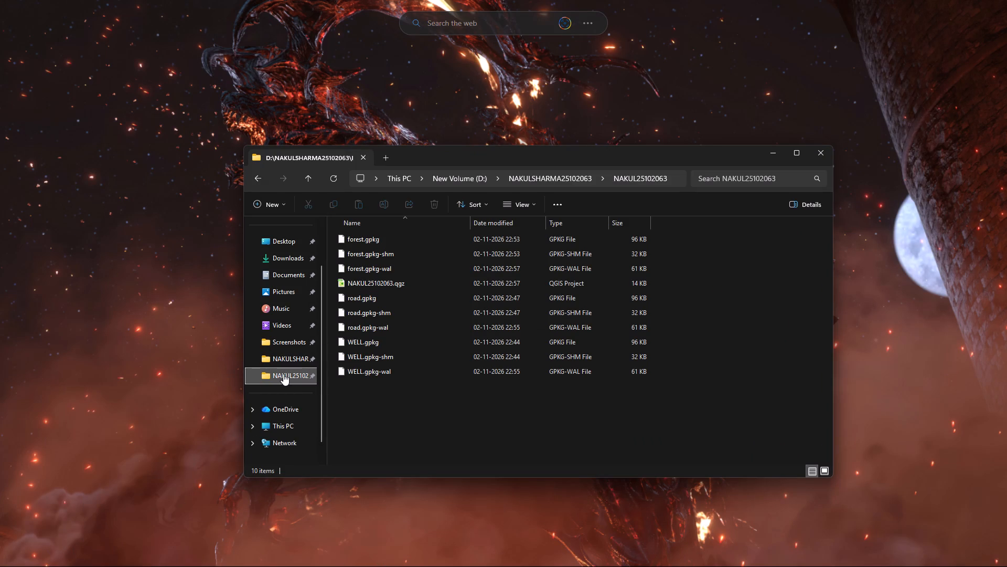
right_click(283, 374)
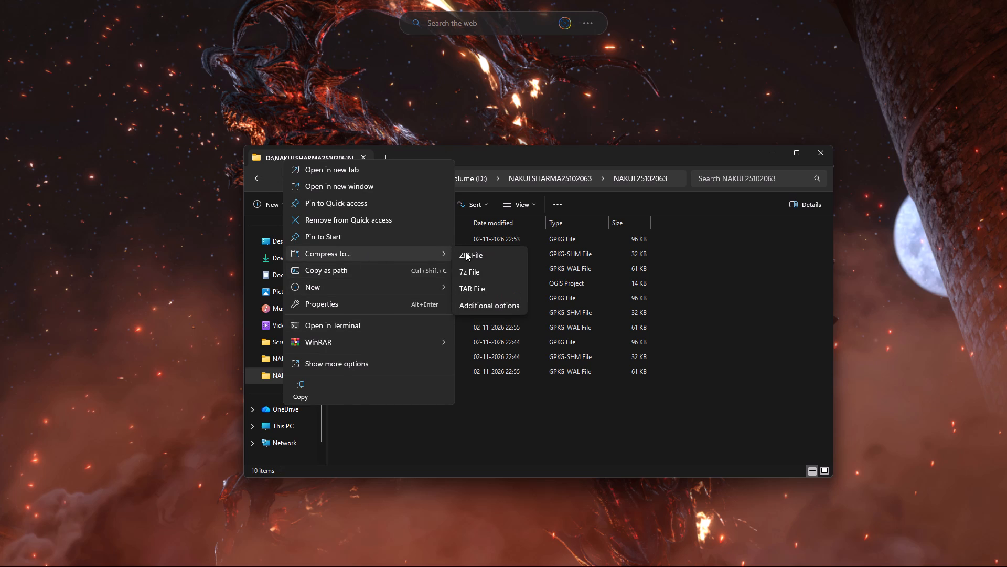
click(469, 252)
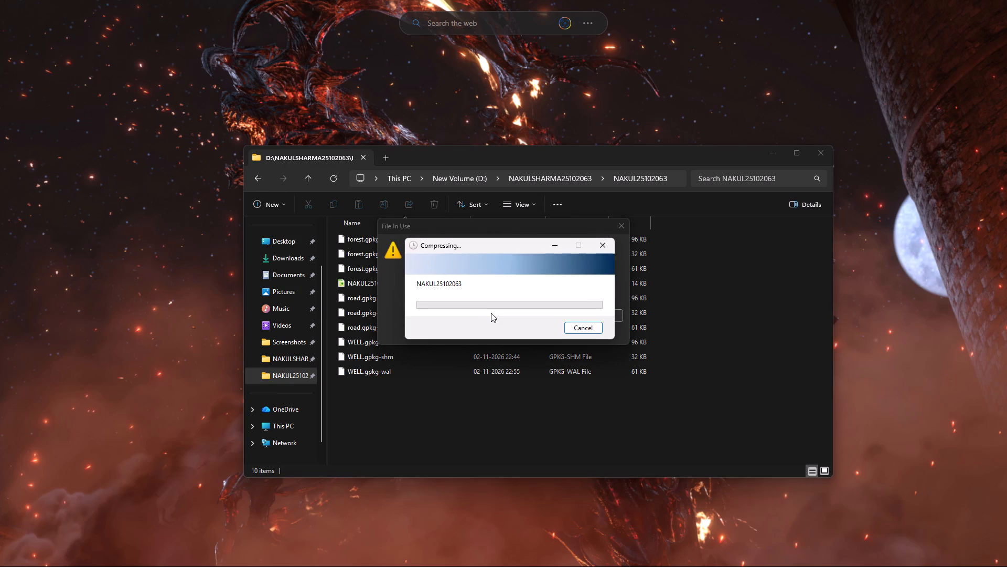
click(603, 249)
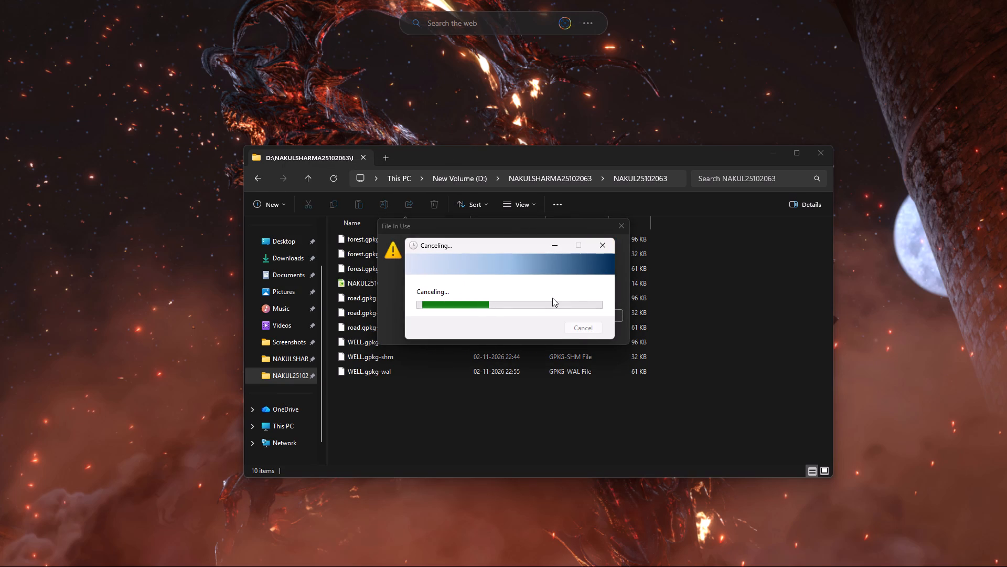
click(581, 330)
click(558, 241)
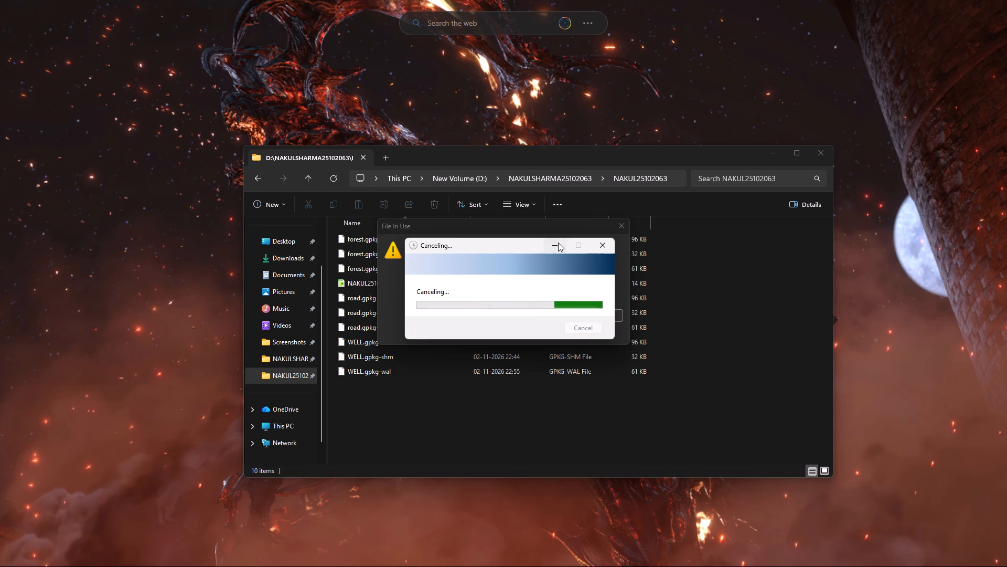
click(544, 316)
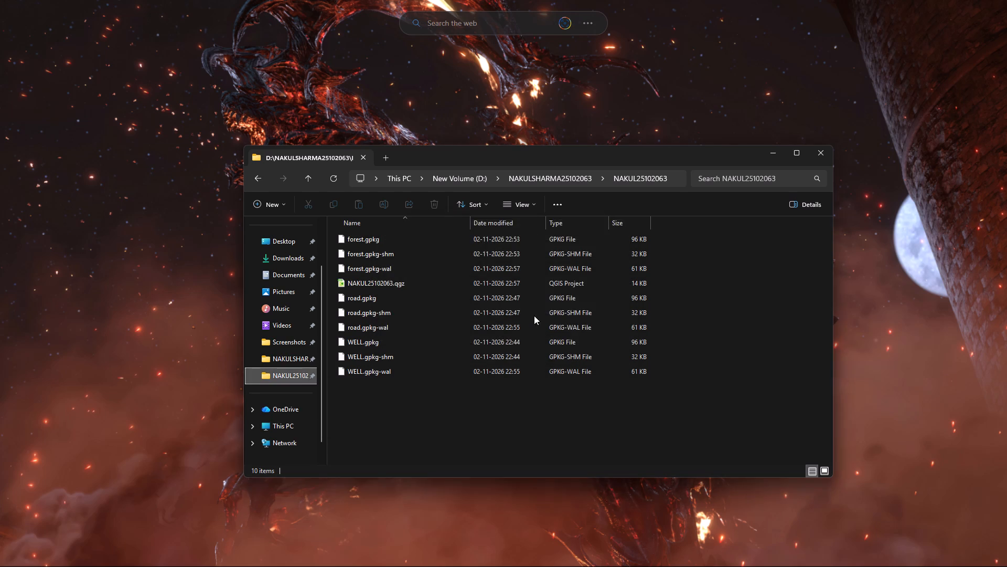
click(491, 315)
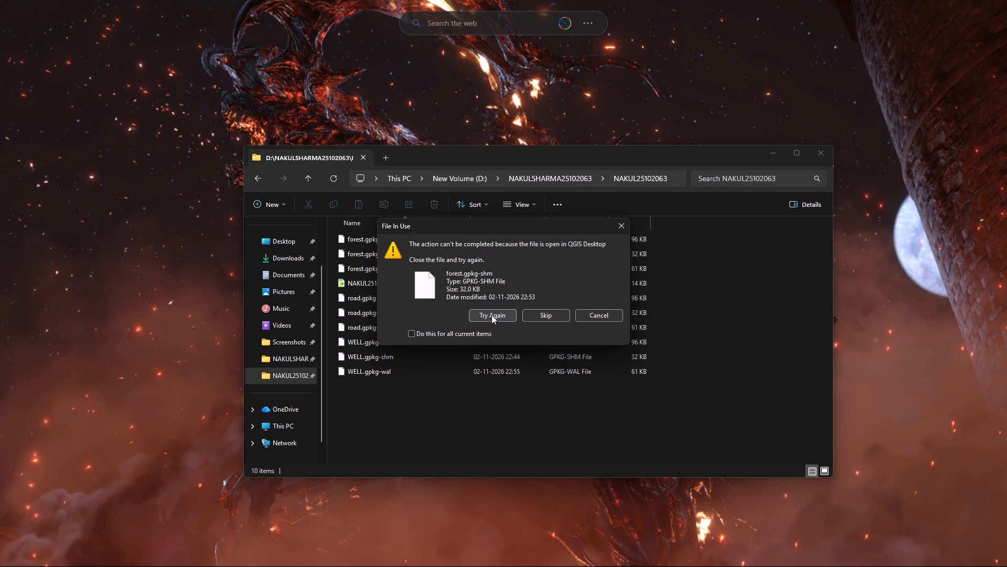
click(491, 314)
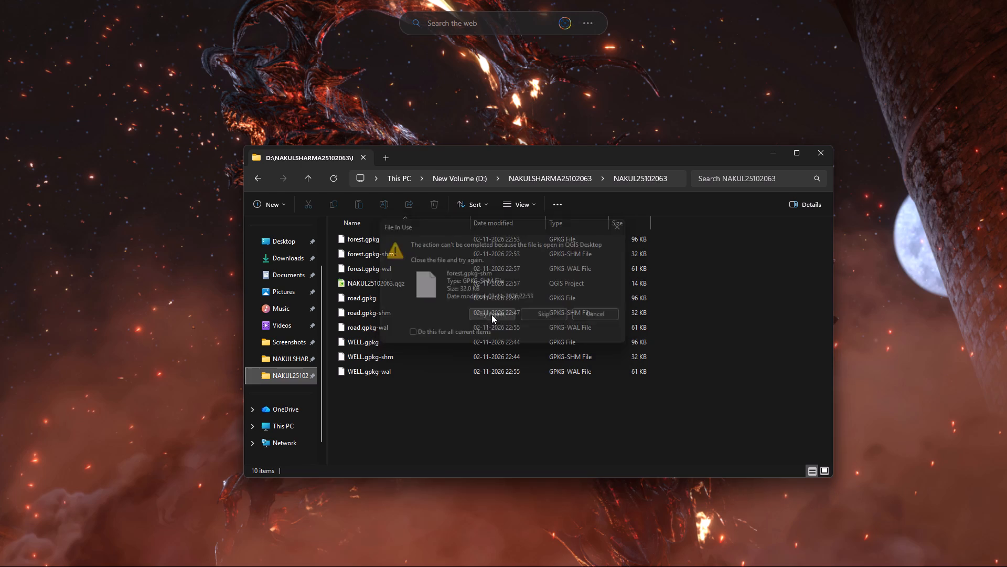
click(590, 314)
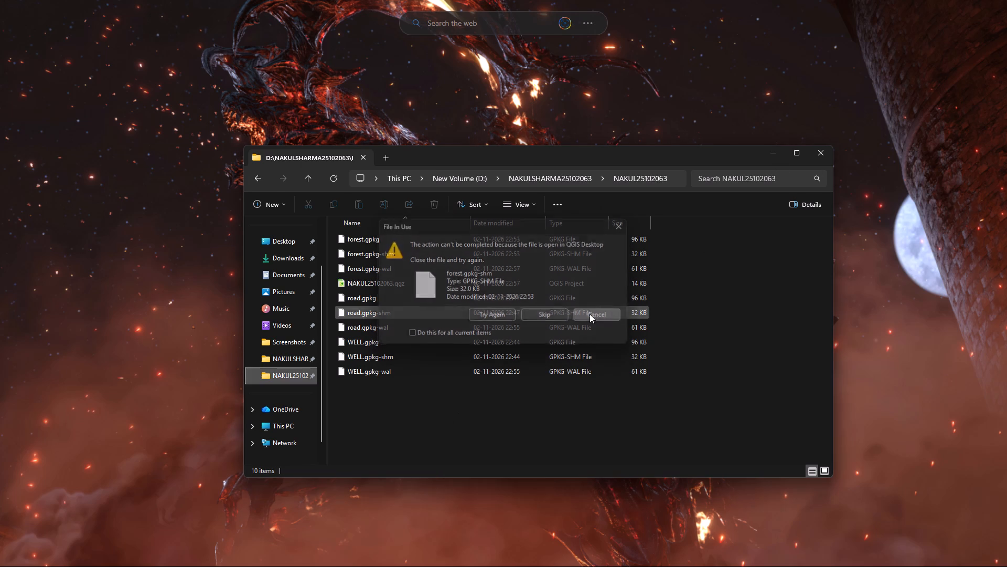
Return to QGIS and close it so the project's layer files are released.
click(772, 150)
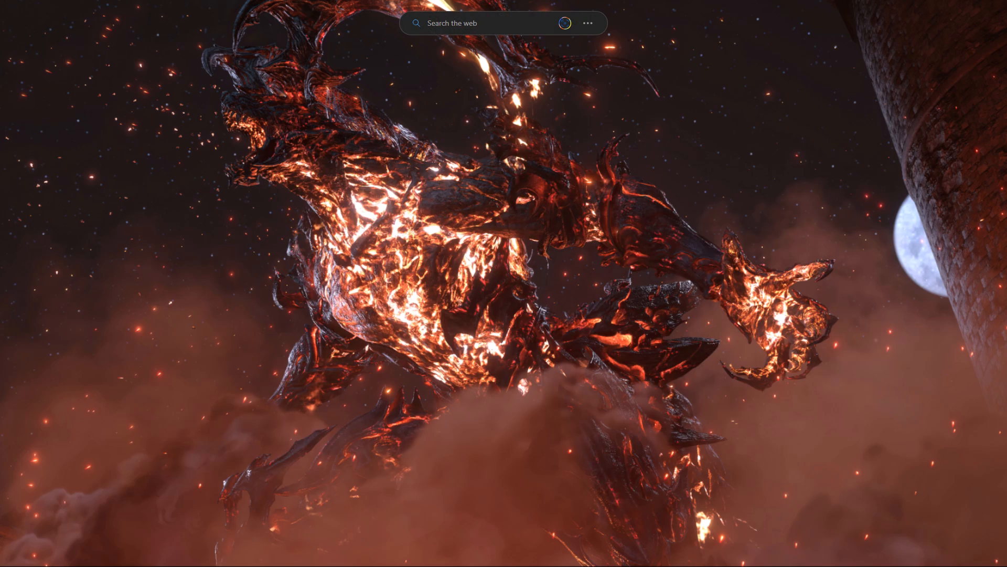
click(736, 563)
click(1004, 0)
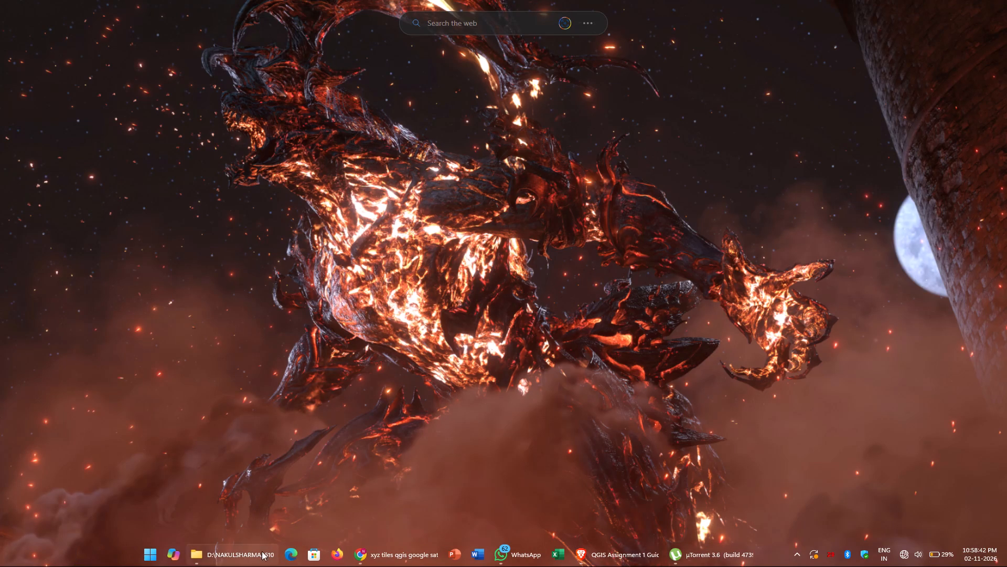
Compress the student's project subfolder into a ZIP file in File Explorer, keeping the default archive name.
click(257, 555)
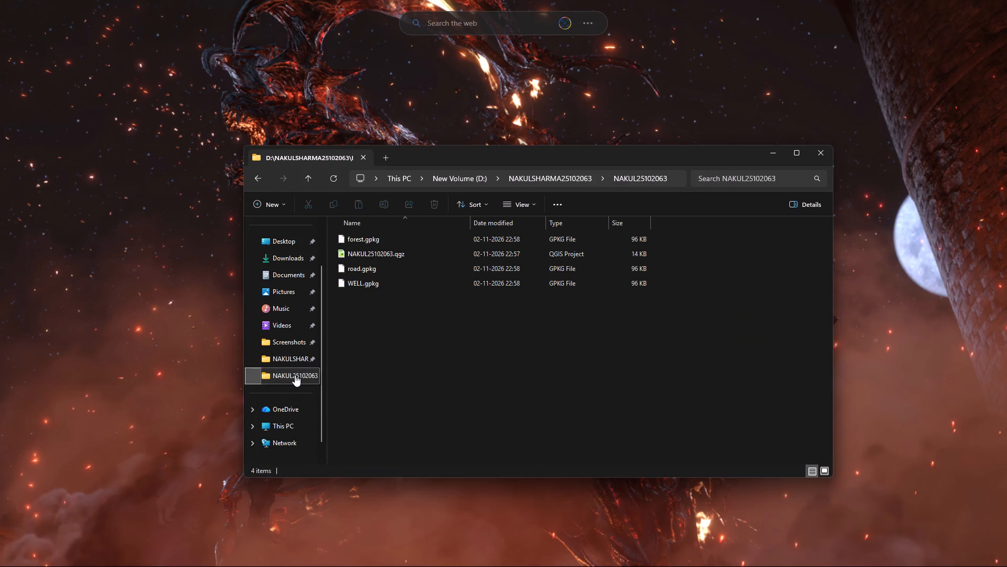
click(295, 375)
right_click(295, 375)
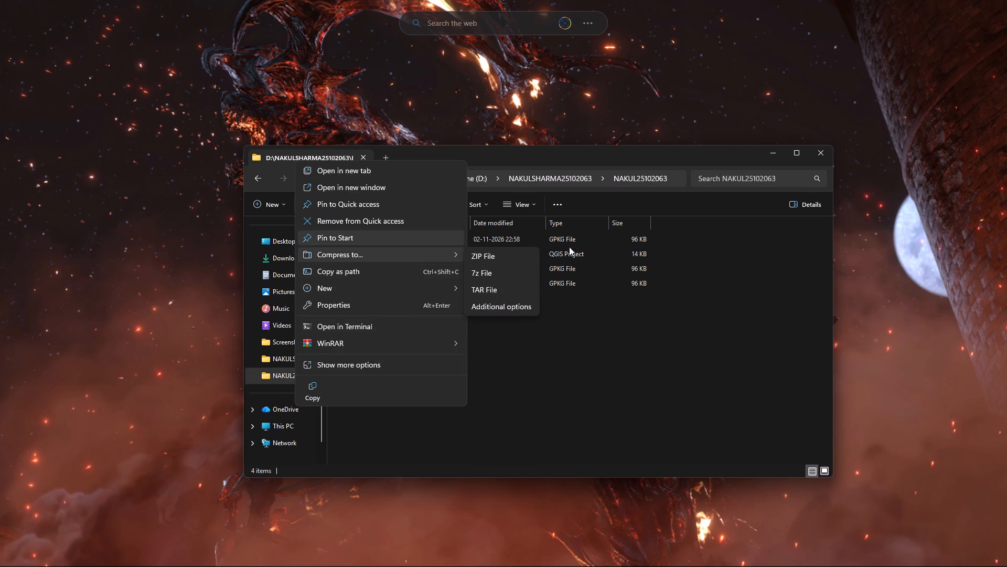
click(519, 254)
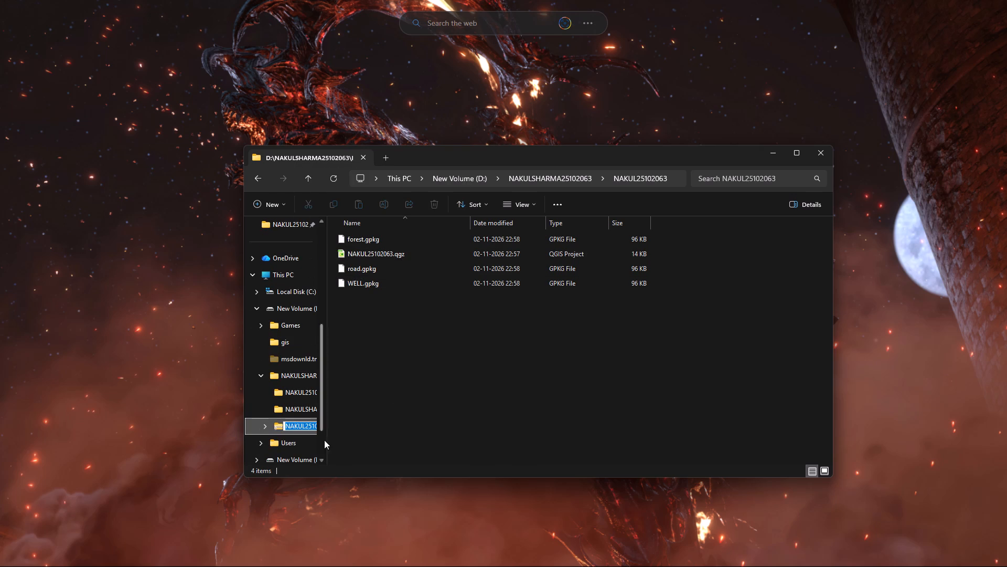
click(350, 424)
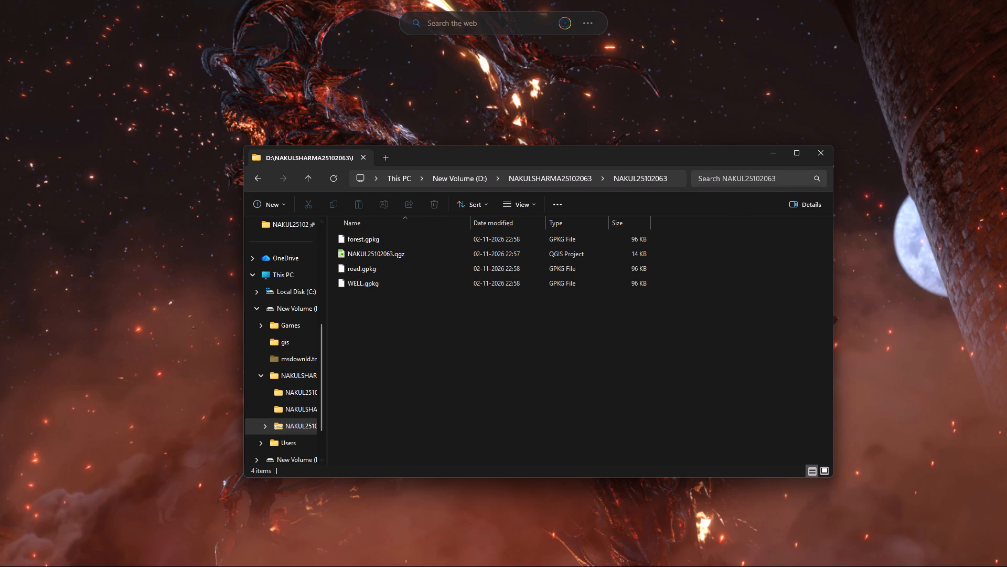
Go back to the parent folder and compress the project subfolder into a second ZIP file, keeping its default name.
click(797, 152)
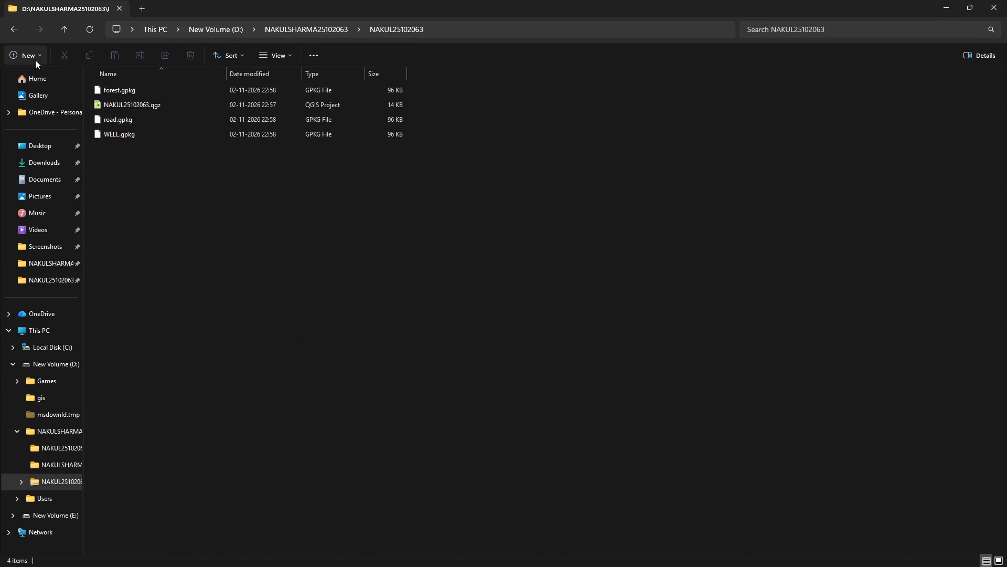
click(16, 30)
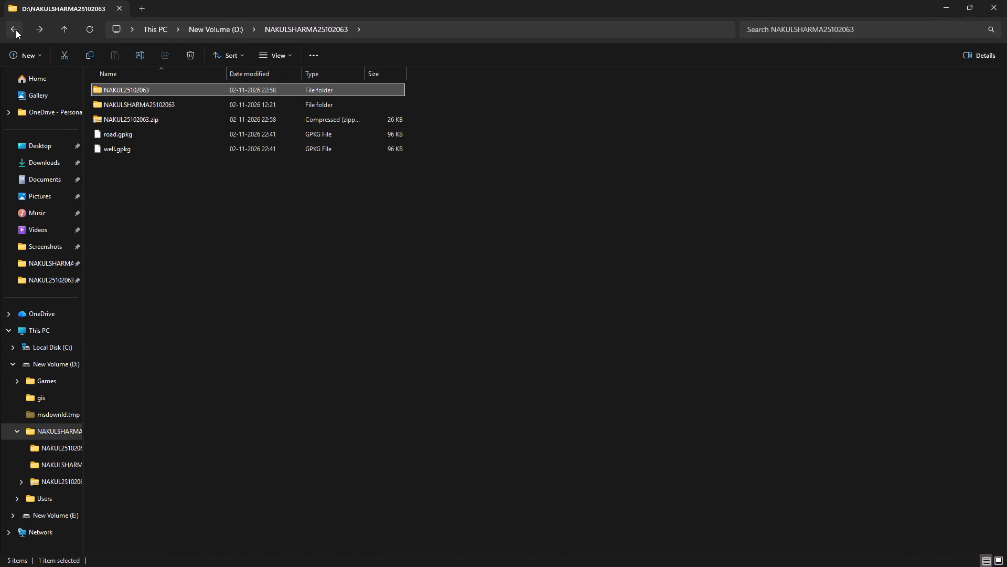
right_click(151, 89)
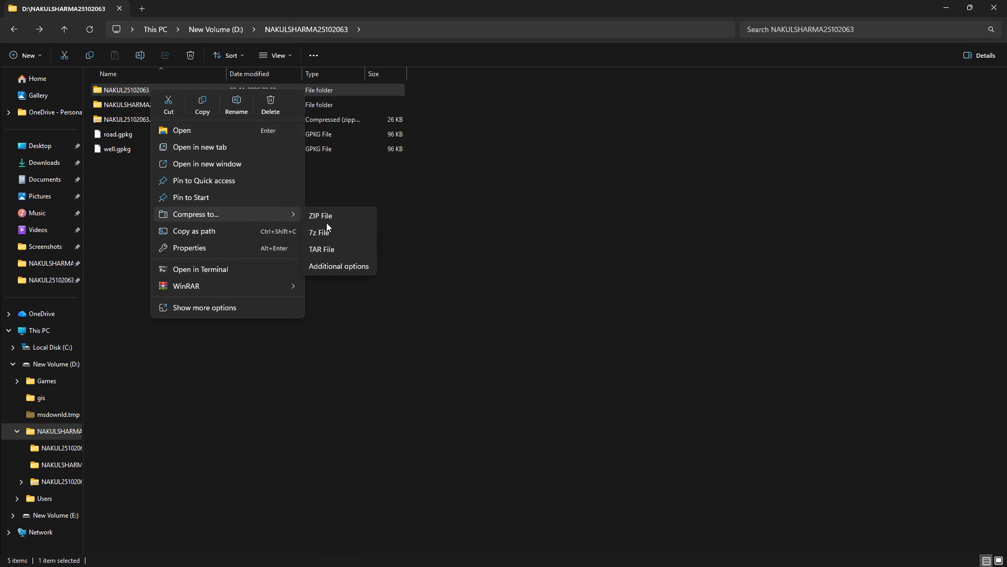
click(335, 219)
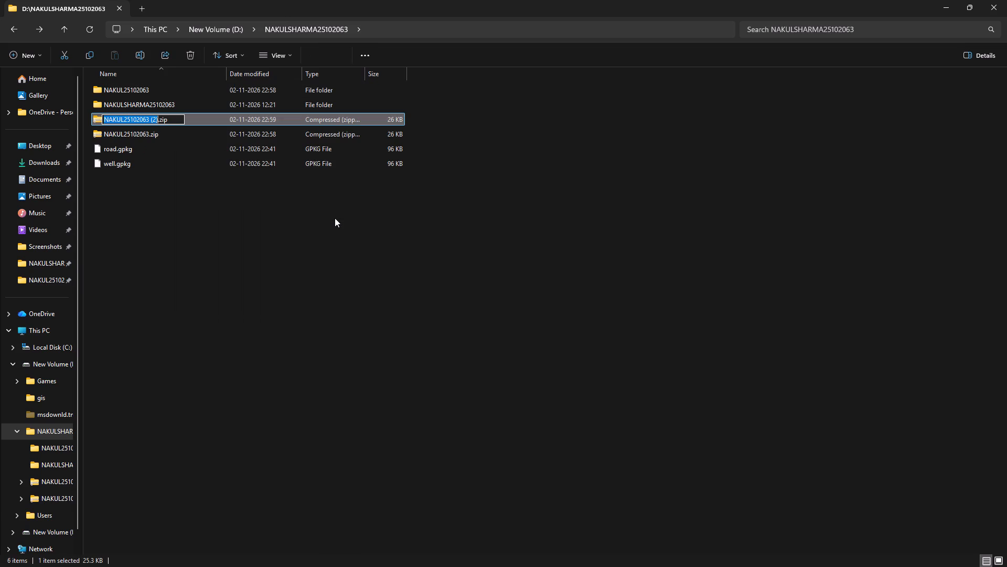
click(238, 279)
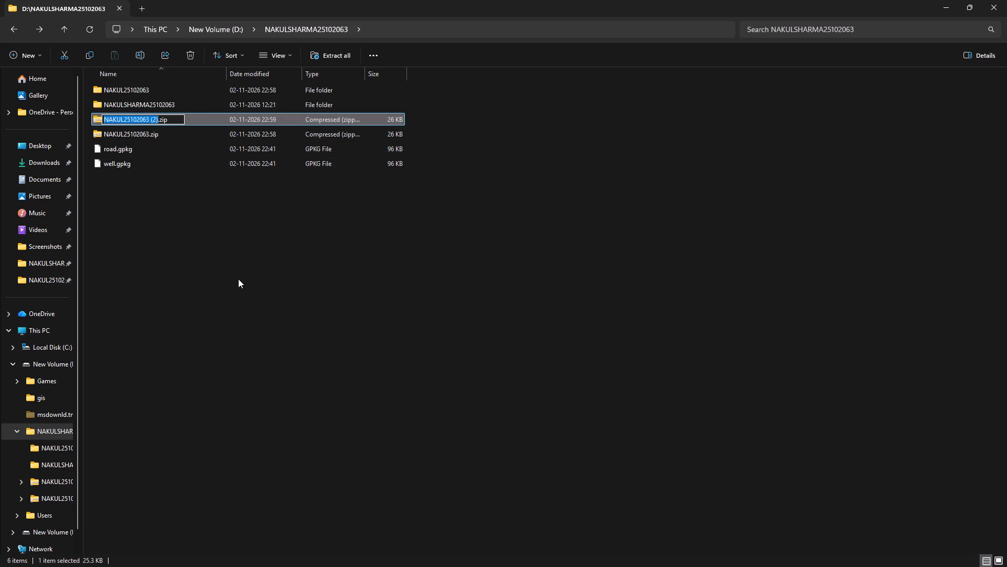
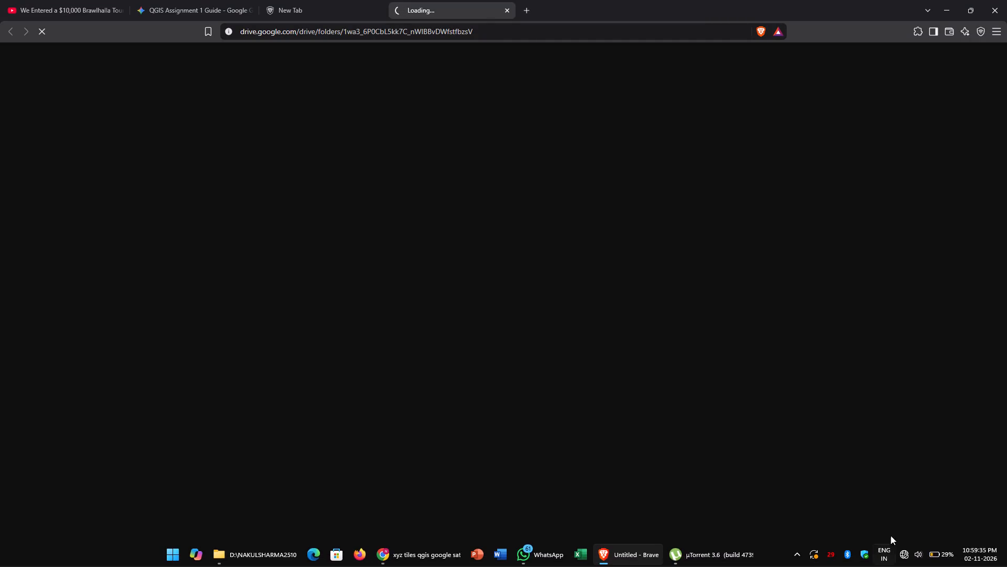
Connect the computer to the open Wi-Fi network with the strongest signal so the shared Google Drive folder can load.
click(937, 566)
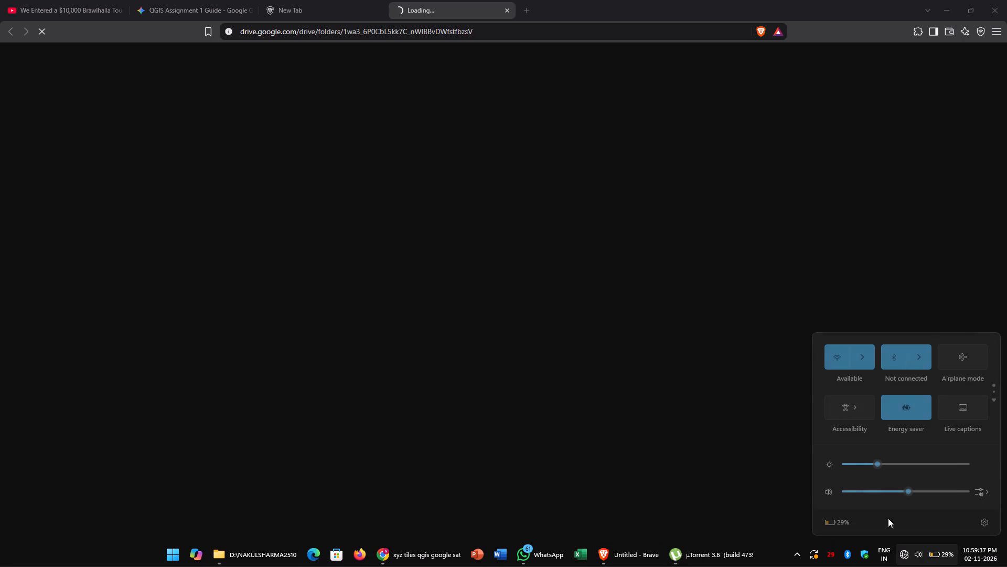
click(859, 356)
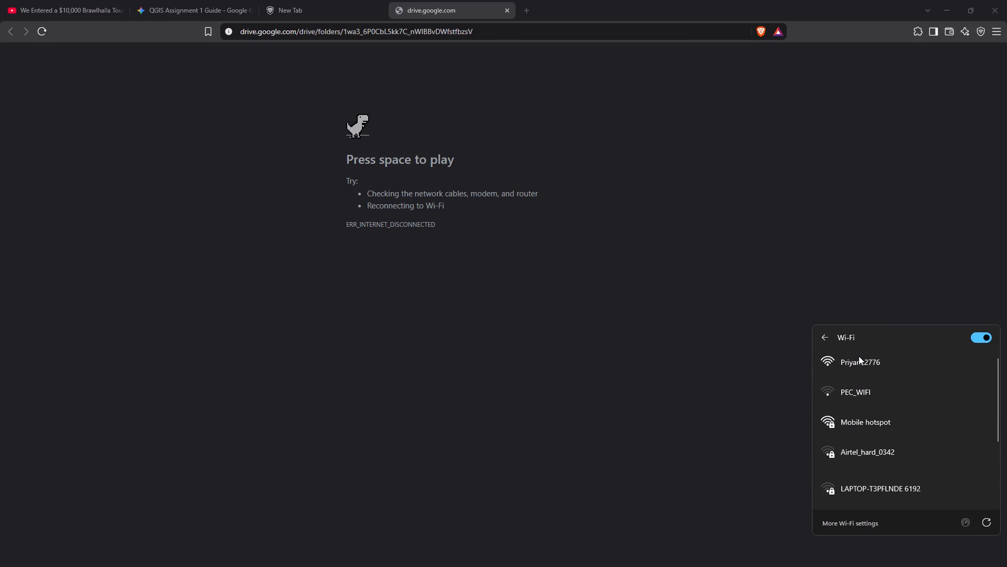
click(869, 367)
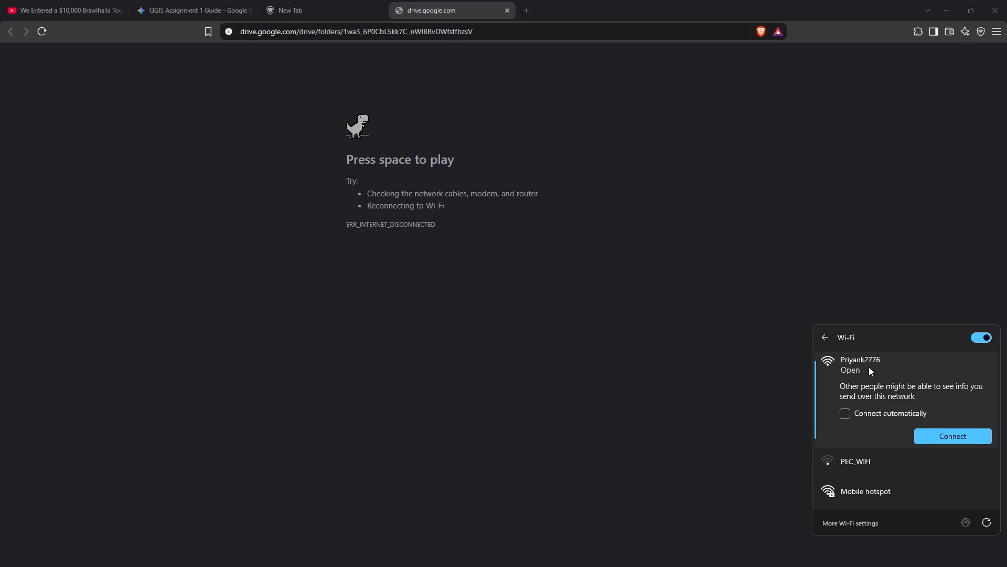
click(966, 429)
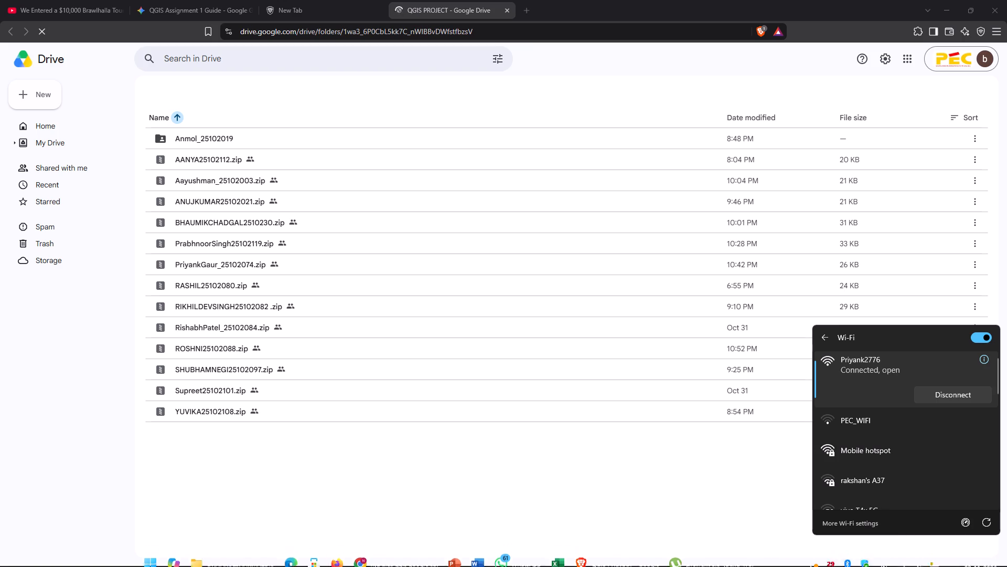
Switch to File Explorer, to the student's project folder that holds the ZIP archives.
click(214, 557)
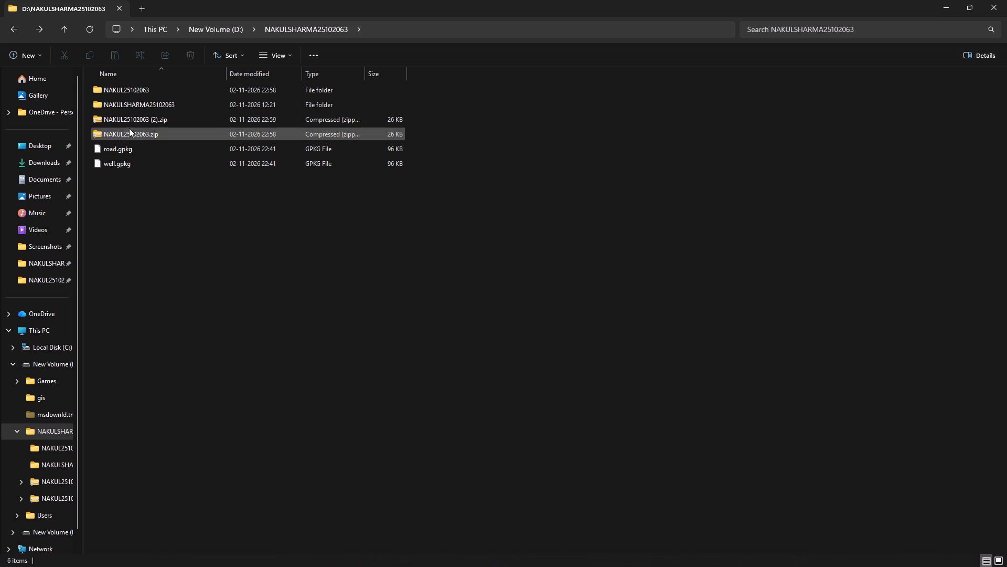
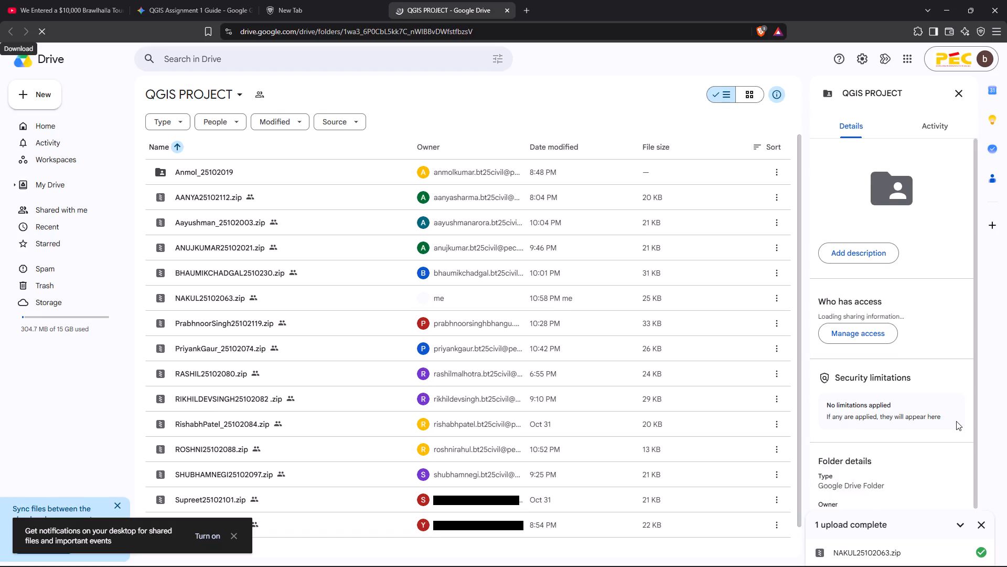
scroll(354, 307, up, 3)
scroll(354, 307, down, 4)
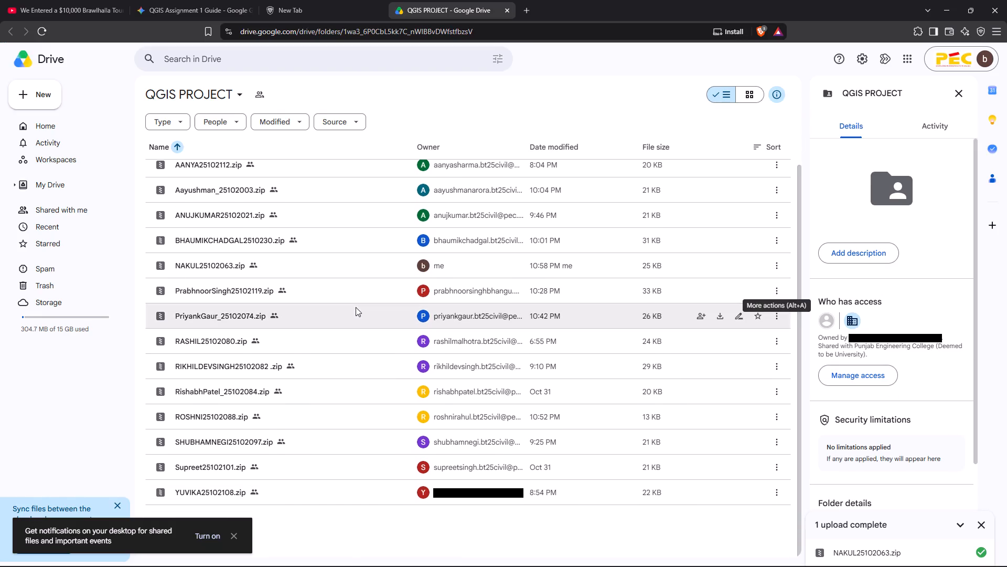